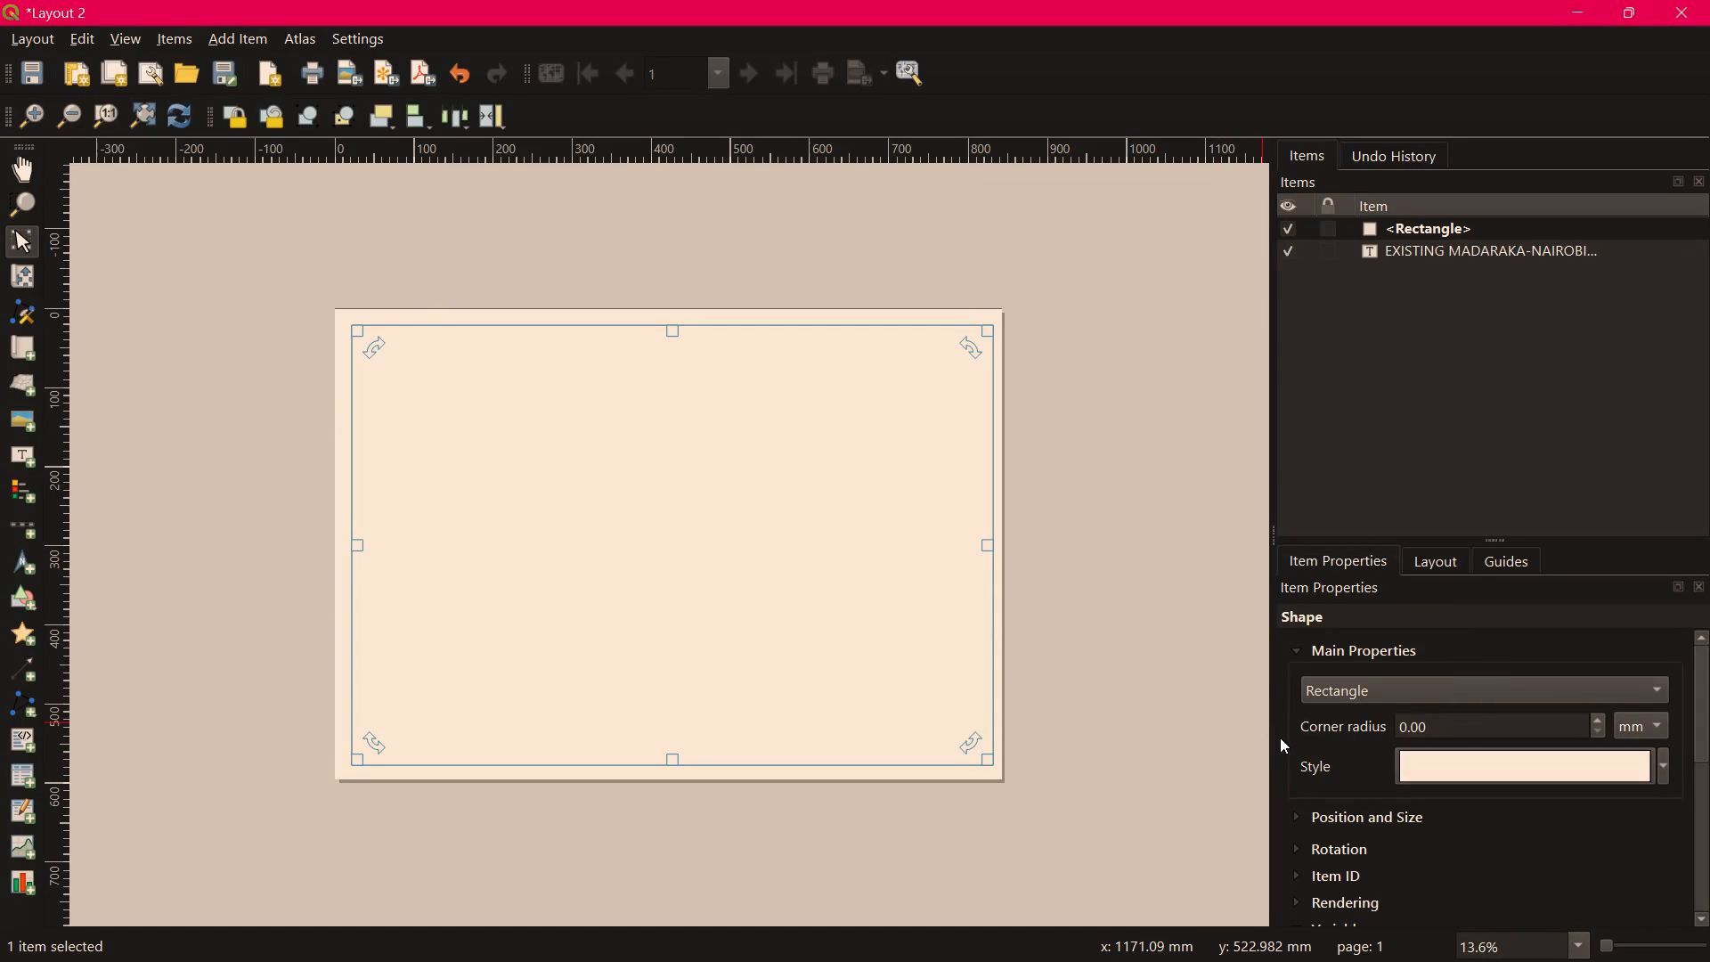
Examine the rectangle's style and look through its fill symbol settings and symbol library.
{"action": "scroll", "coordinate": [1280, 738], "scroll_direction": "down", "scroll_amount": 2}
{"action": "scroll", "coordinate": [1280, 738], "scroll_direction": "up", "scroll_amount": 1}
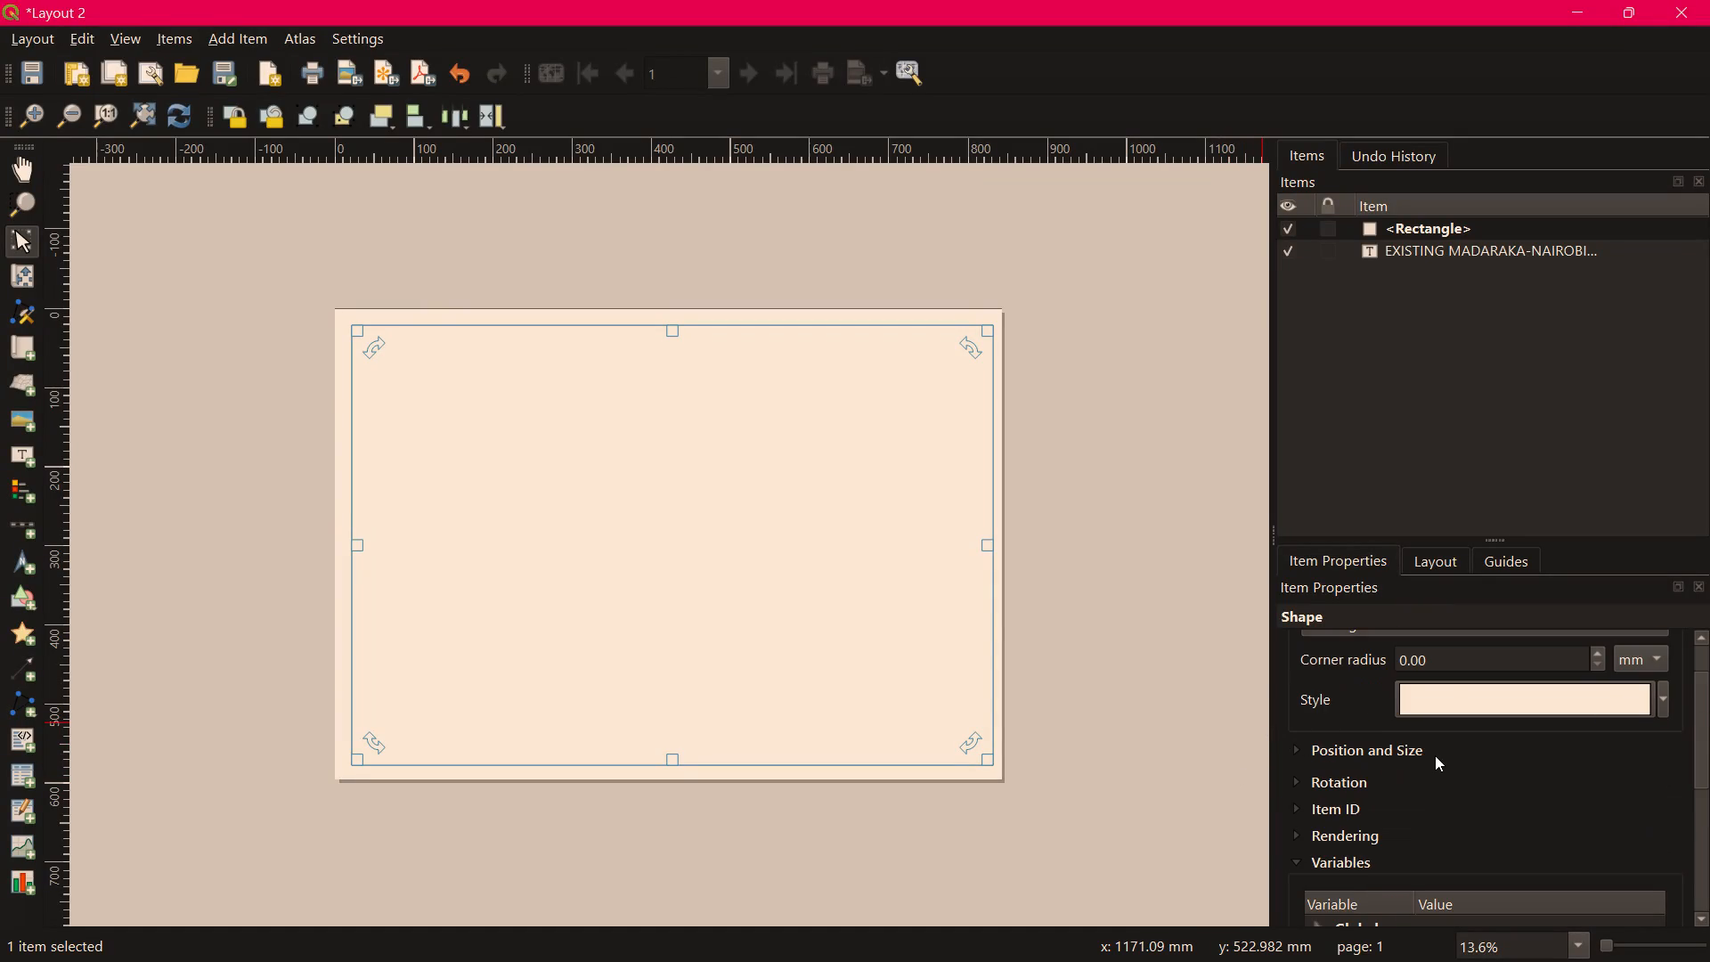
{"action": "left_click", "coordinate": [1447, 693]}
{"action": "scroll", "coordinate": [1479, 772], "scroll_direction": "down", "scroll_amount": 2}
{"action": "scroll", "coordinate": [1353, 780], "scroll_direction": "down", "scroll_amount": 2}
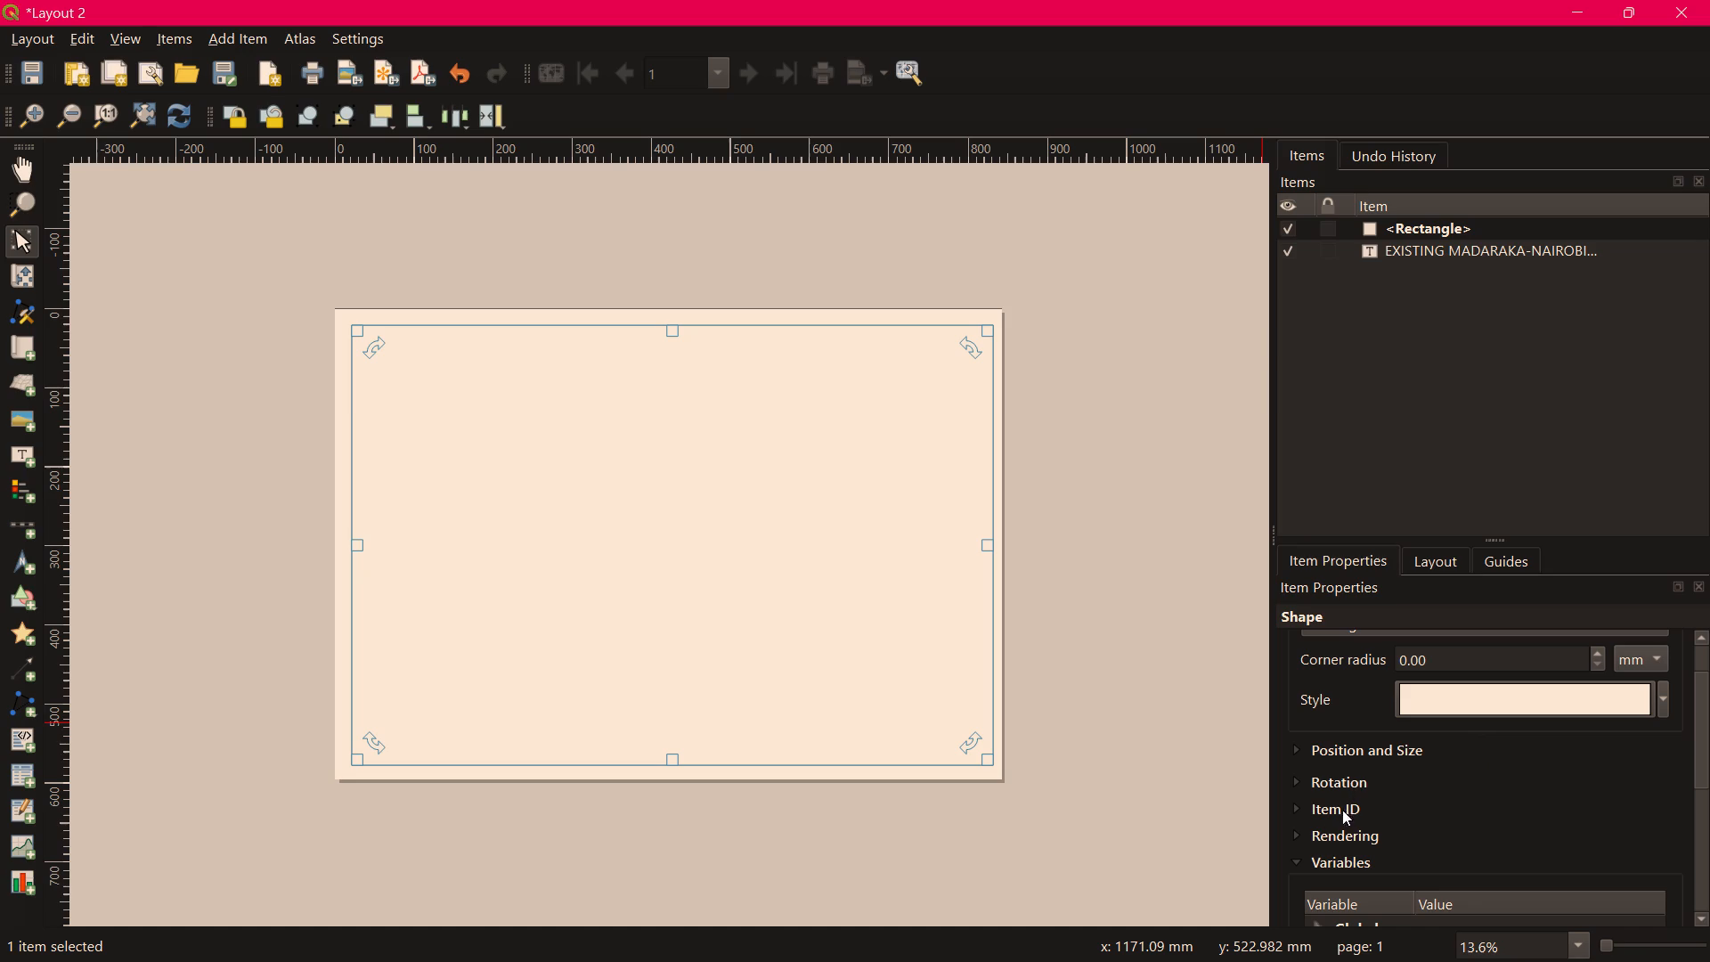
{"action": "scroll", "coordinate": [1313, 844], "scroll_direction": "down", "scroll_amount": 3}
{"action": "scroll", "coordinate": [1313, 846], "scroll_direction": "up", "scroll_amount": 2}
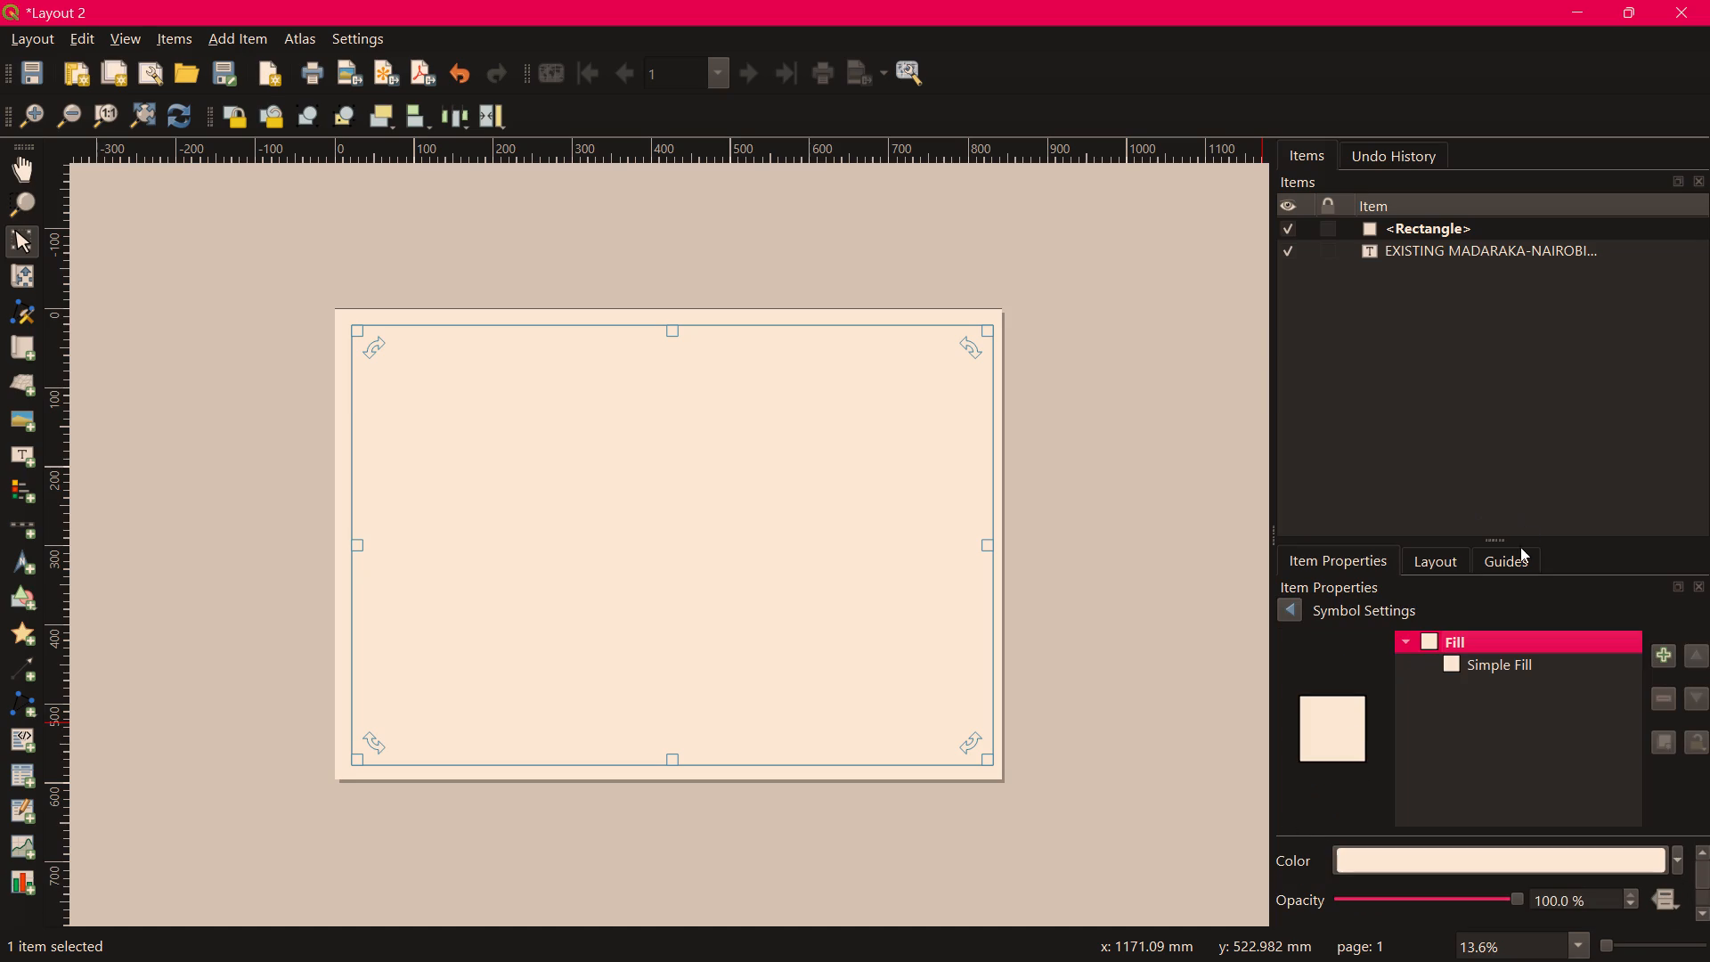
{"action": "left_click_drag", "start_coordinate": [1502, 540], "coordinate": [1485, 384]}
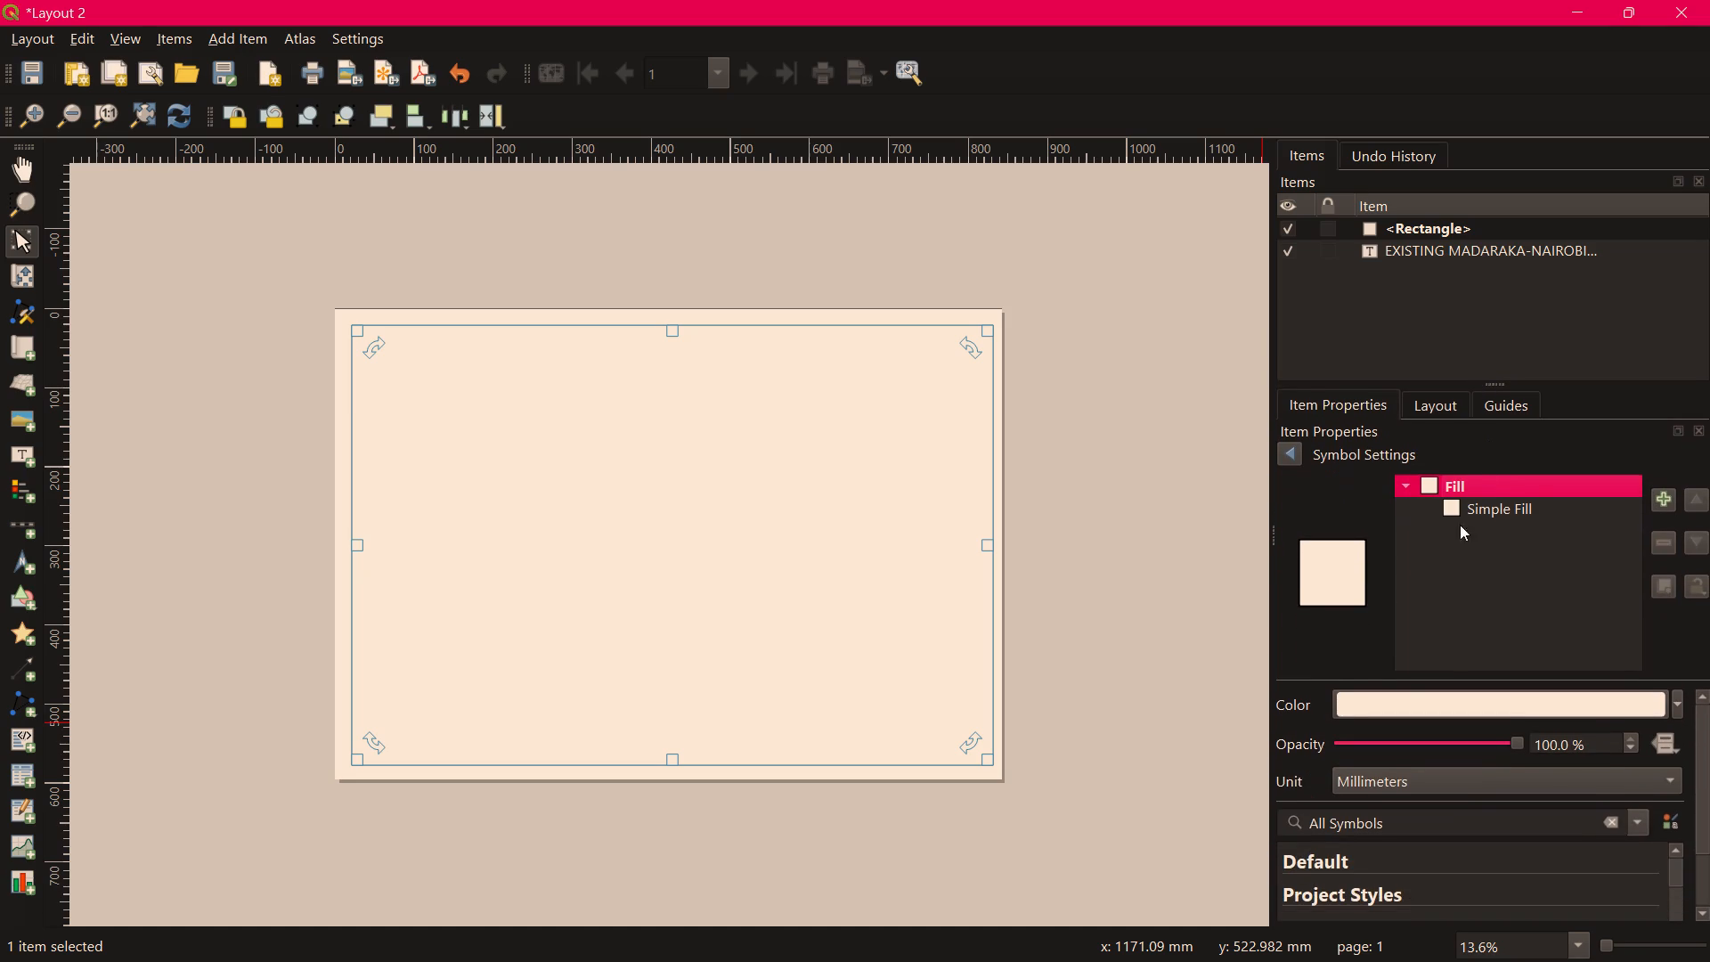
{"action": "scroll", "coordinate": [1308, 718], "scroll_direction": "down", "scroll_amount": 2}
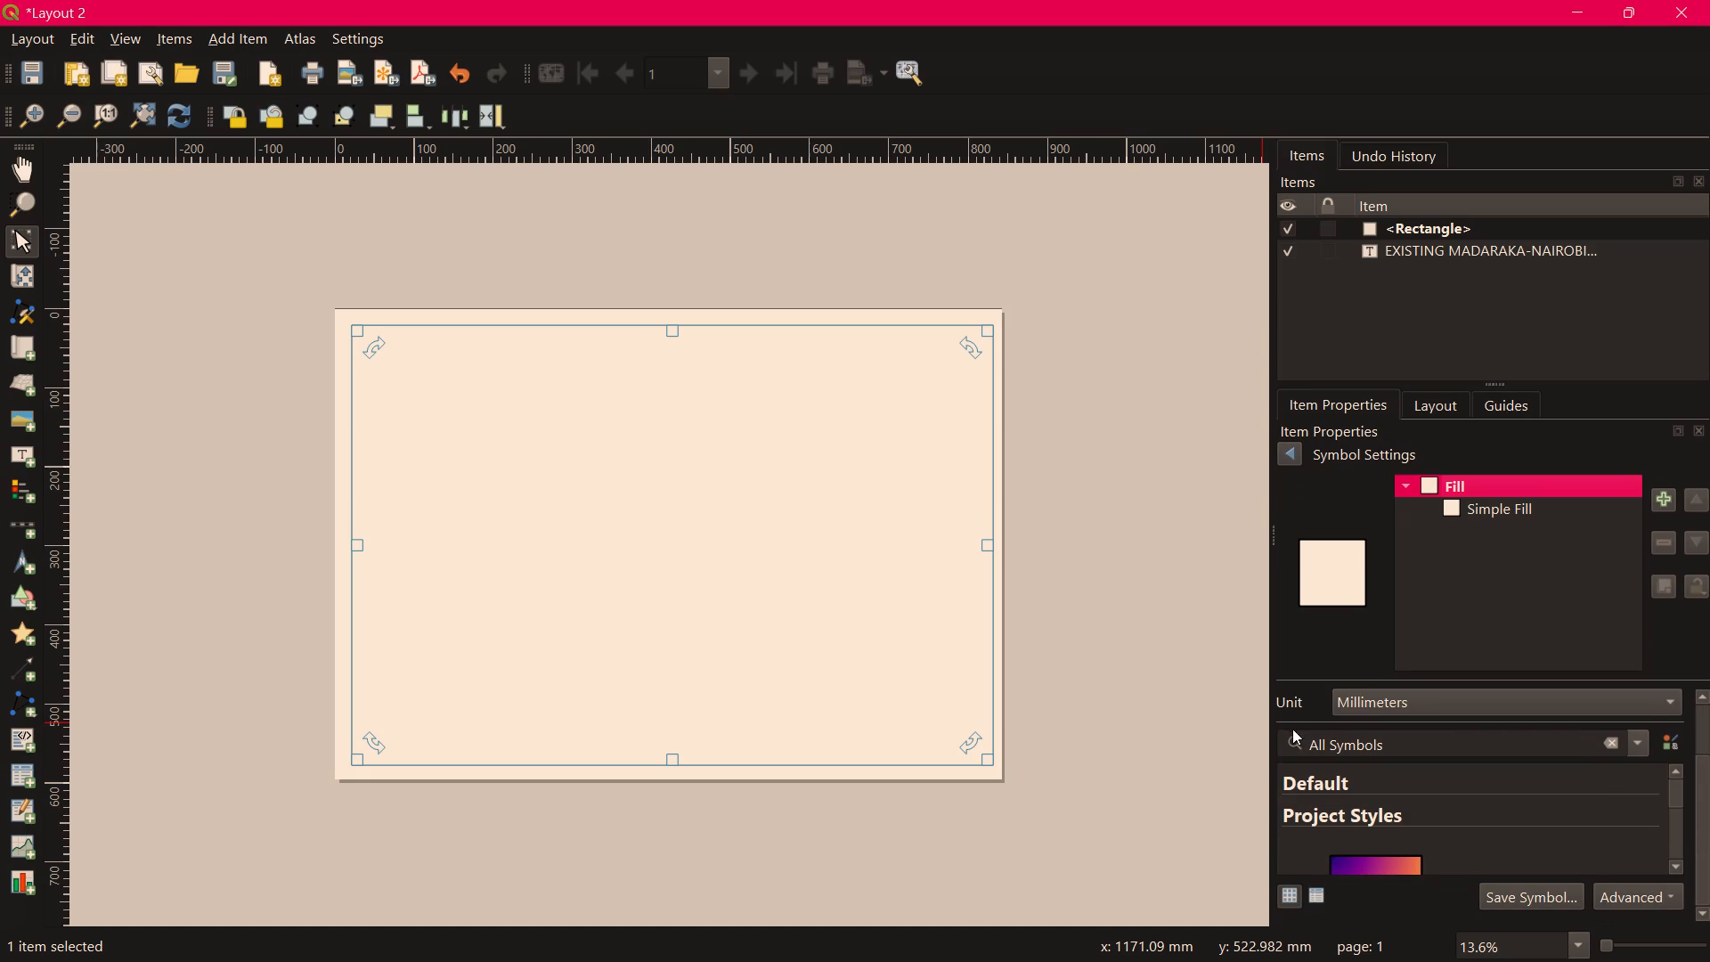
{"action": "scroll", "coordinate": [1321, 786], "scroll_direction": "down", "scroll_amount": 2}
{"action": "scroll", "coordinate": [1274, 713], "scroll_direction": "down", "scroll_amount": 2}
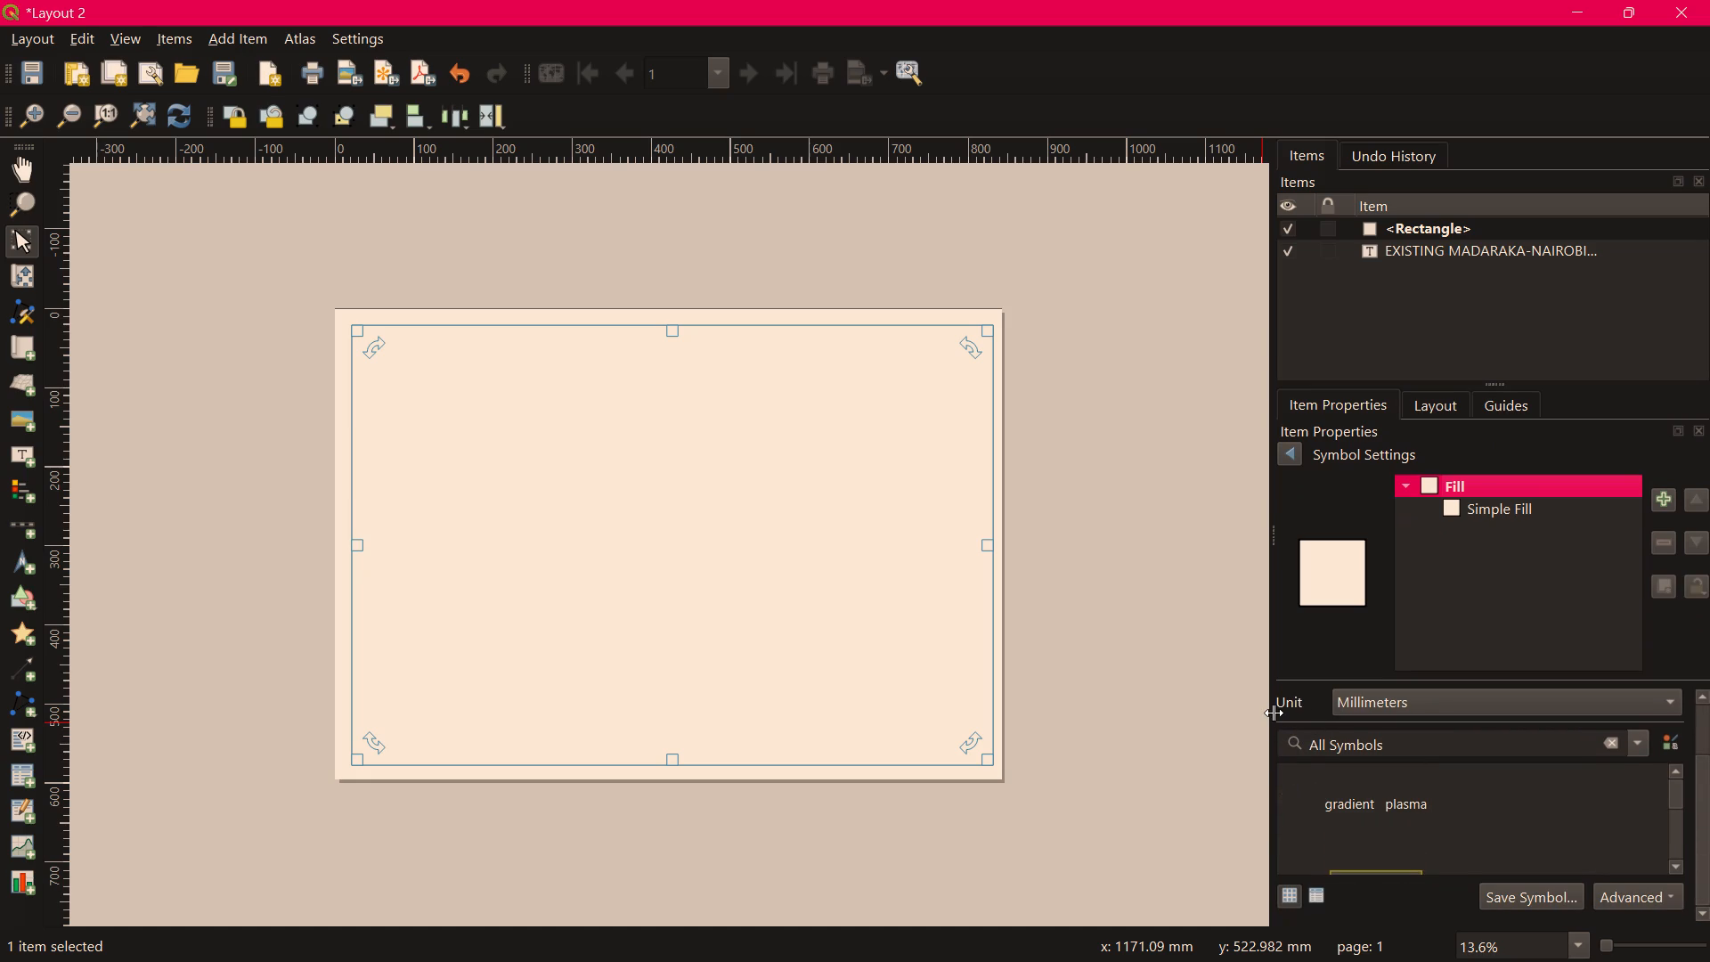
{"action": "scroll", "coordinate": [1287, 710], "scroll_direction": "up", "scroll_amount": 2}
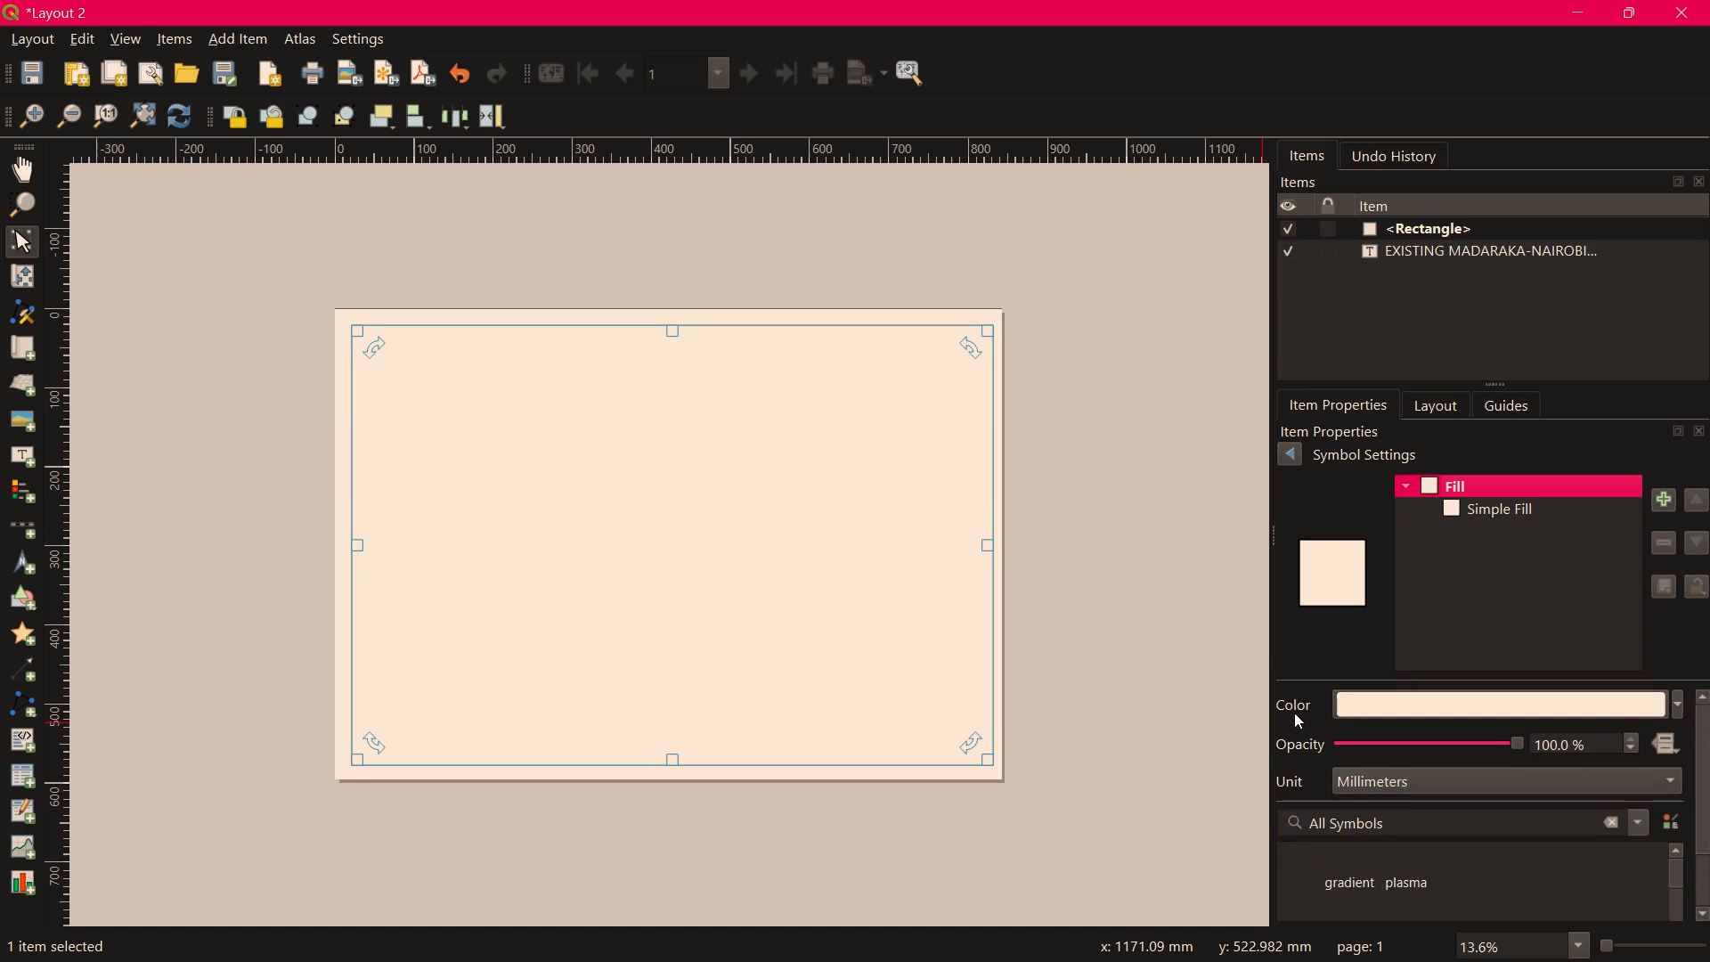
{"action": "scroll", "coordinate": [1294, 713], "scroll_direction": "up", "scroll_amount": 3}
{"action": "scroll", "coordinate": [1306, 722], "scroll_direction": "down", "scroll_amount": 1}
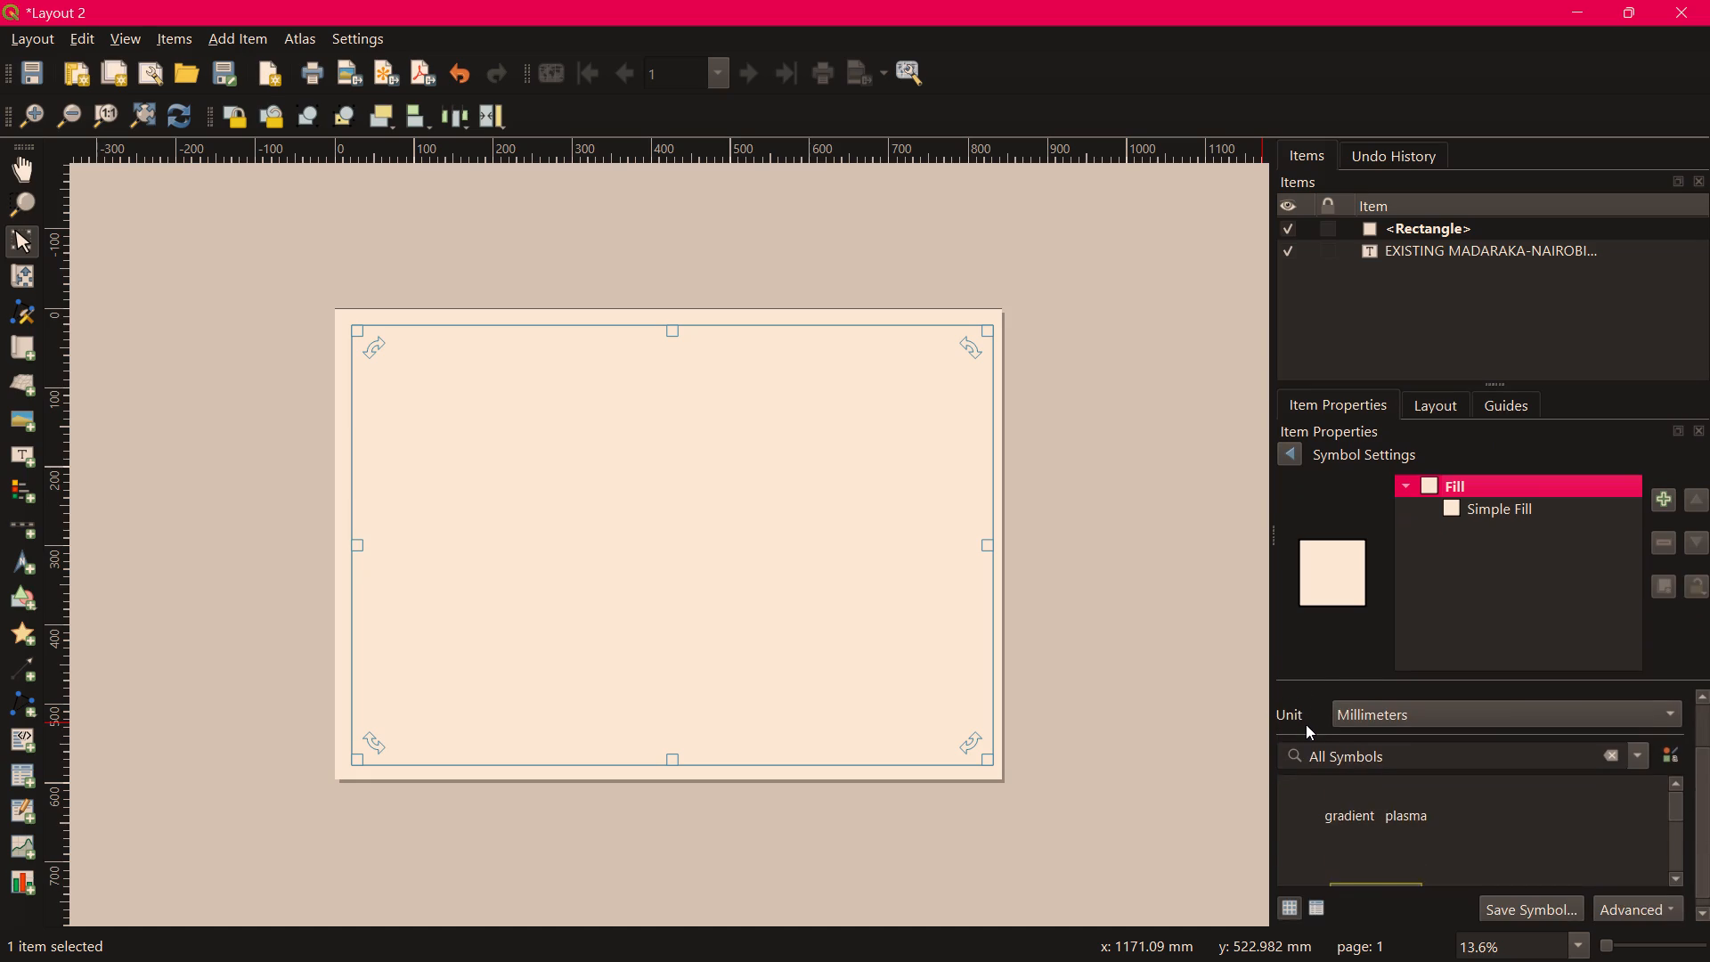
{"action": "scroll", "coordinate": [1306, 724], "scroll_direction": "up", "scroll_amount": 1}
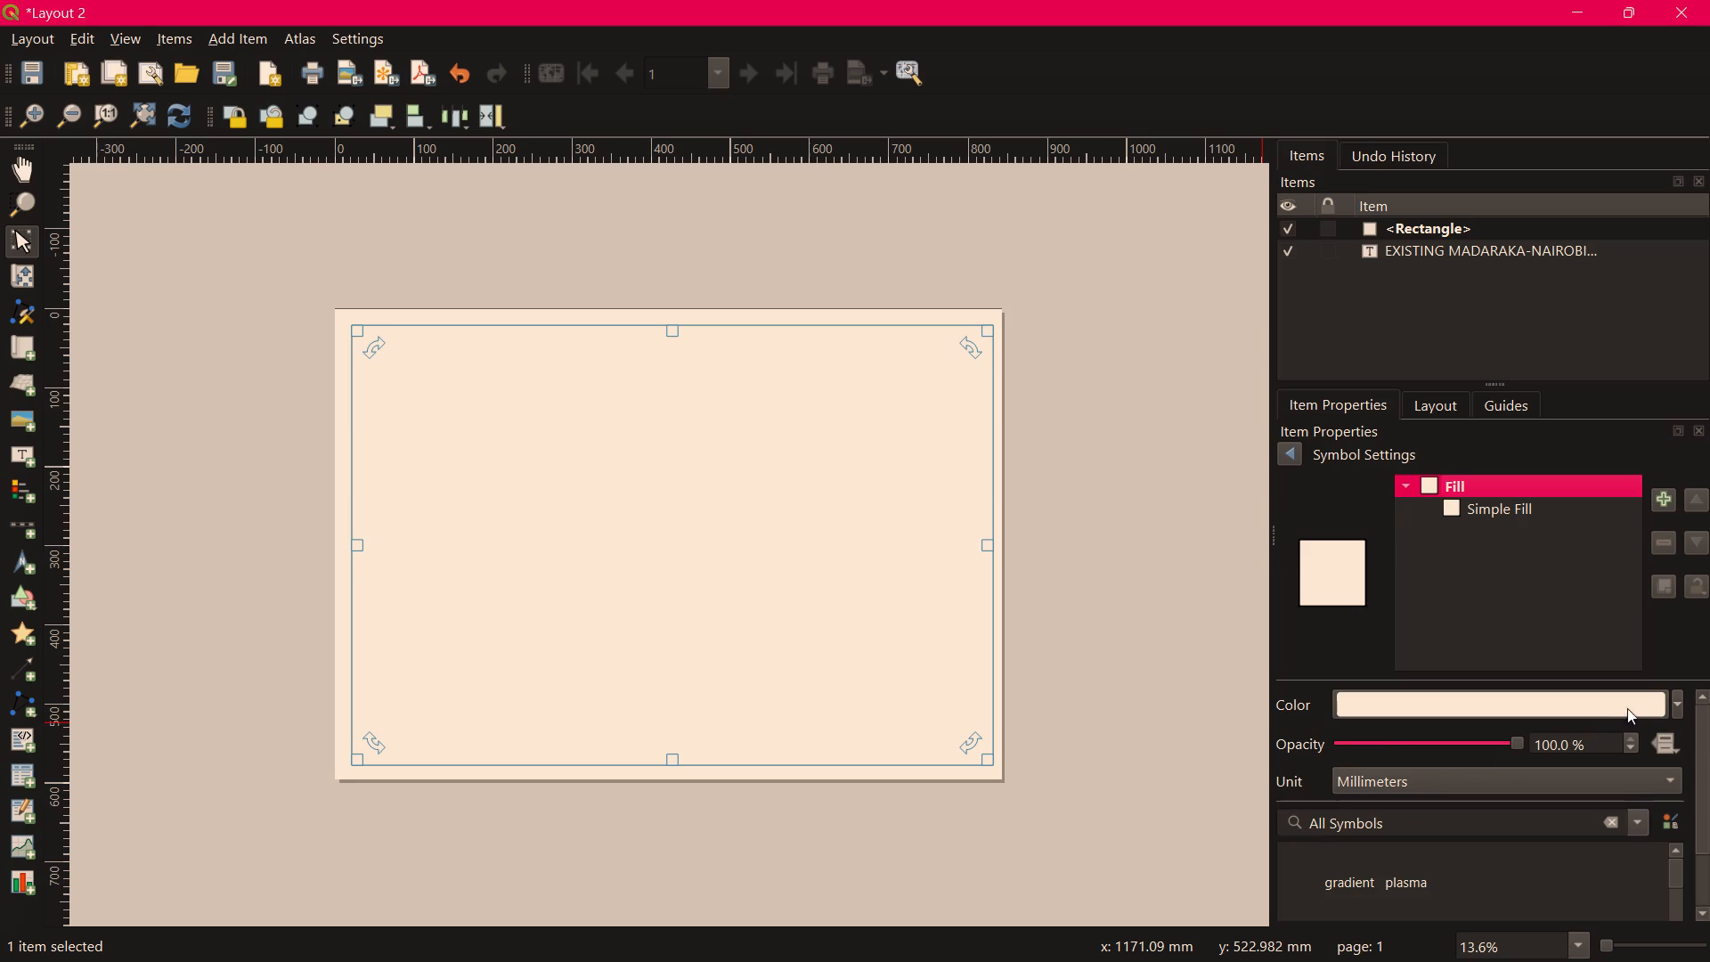
Look over the fill symbol's colour choices, and return to the rectangle's main shape properties.
{"action": "left_click", "coordinate": [1681, 700]}
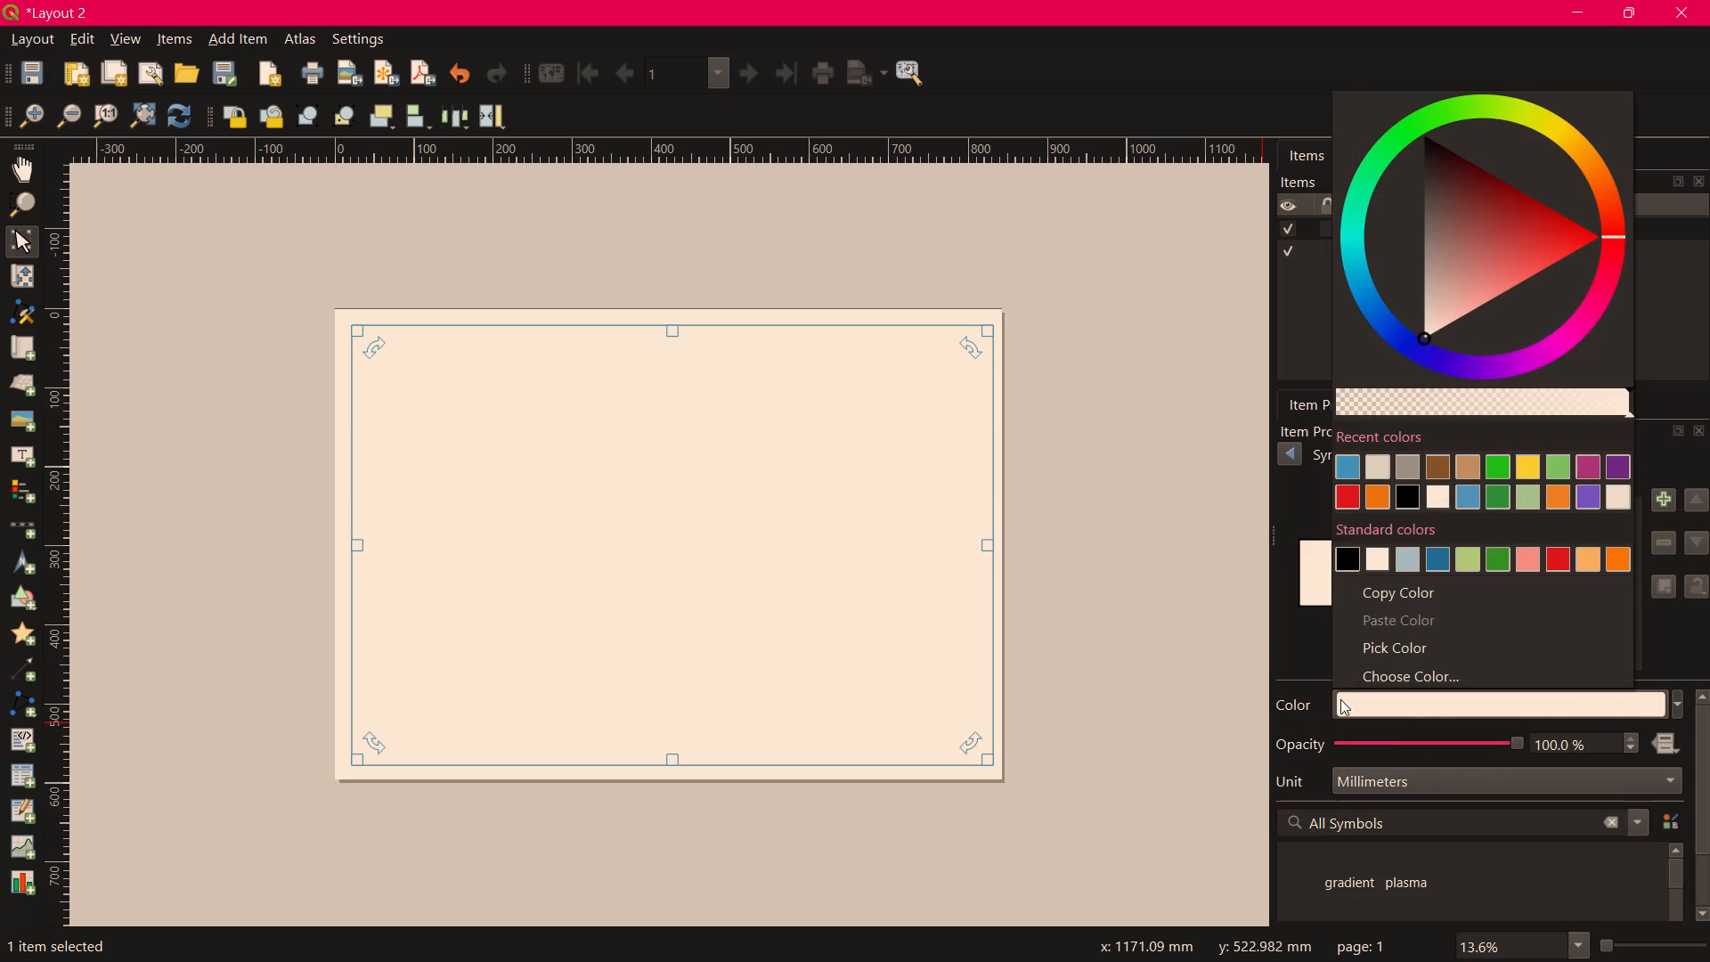
{"action": "left_click", "coordinate": [1283, 644]}
{"action": "scroll", "coordinate": [1285, 785], "scroll_direction": "down", "scroll_amount": 1}
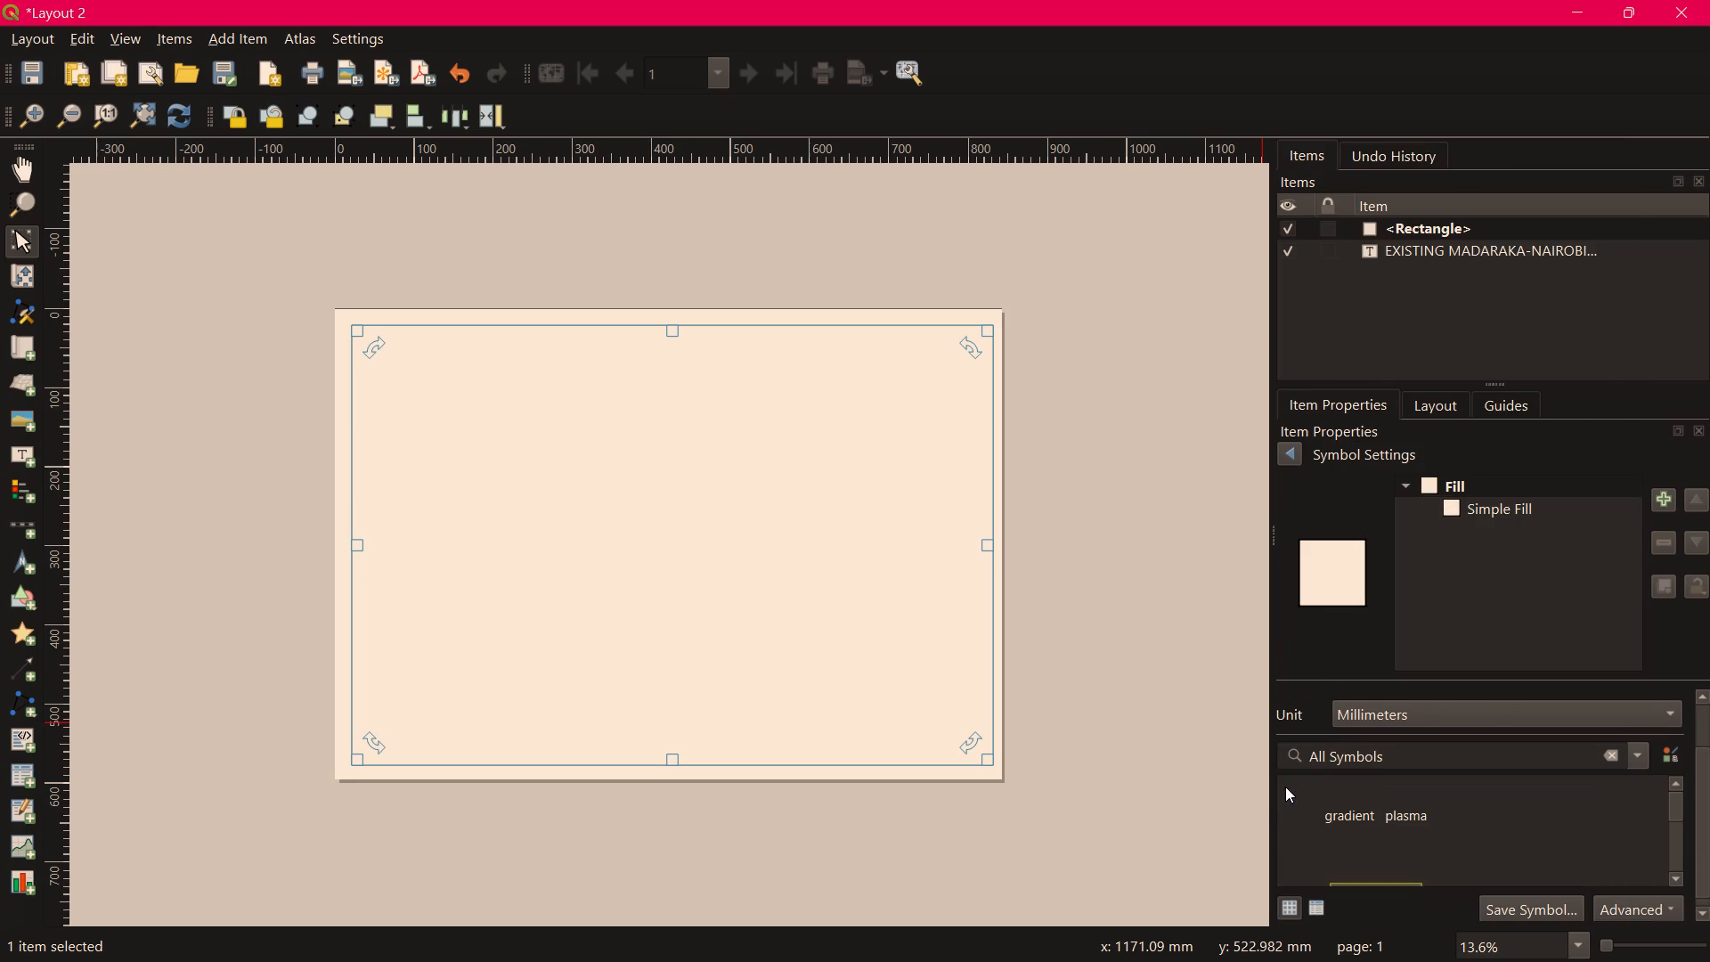
{"action": "scroll", "coordinate": [1285, 787], "scroll_direction": "up", "scroll_amount": 3}
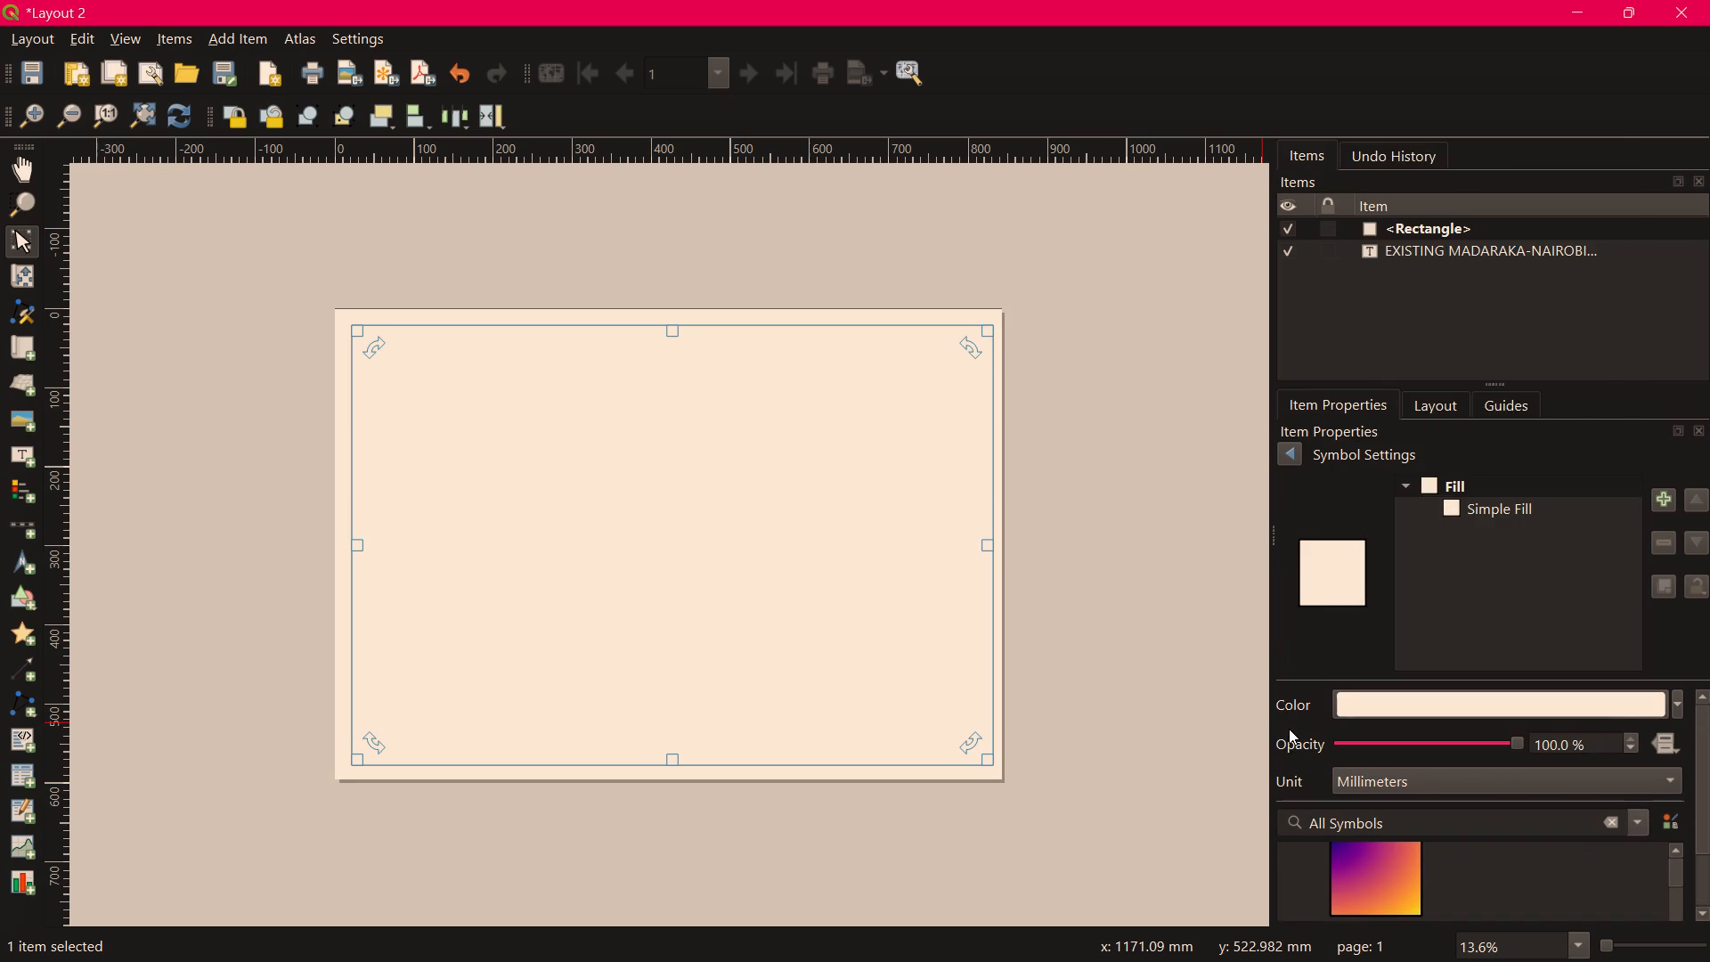
{"action": "scroll", "coordinate": [1289, 729], "scroll_direction": "up", "scroll_amount": 3}
{"action": "scroll", "coordinate": [1308, 648], "scroll_direction": "up", "scroll_amount": 3}
{"action": "scroll", "coordinate": [1309, 650], "scroll_direction": "down", "scroll_amount": 3}
{"action": "scroll", "coordinate": [1306, 713], "scroll_direction": "up", "scroll_amount": 7}
{"action": "left_click", "coordinate": [1318, 429]}
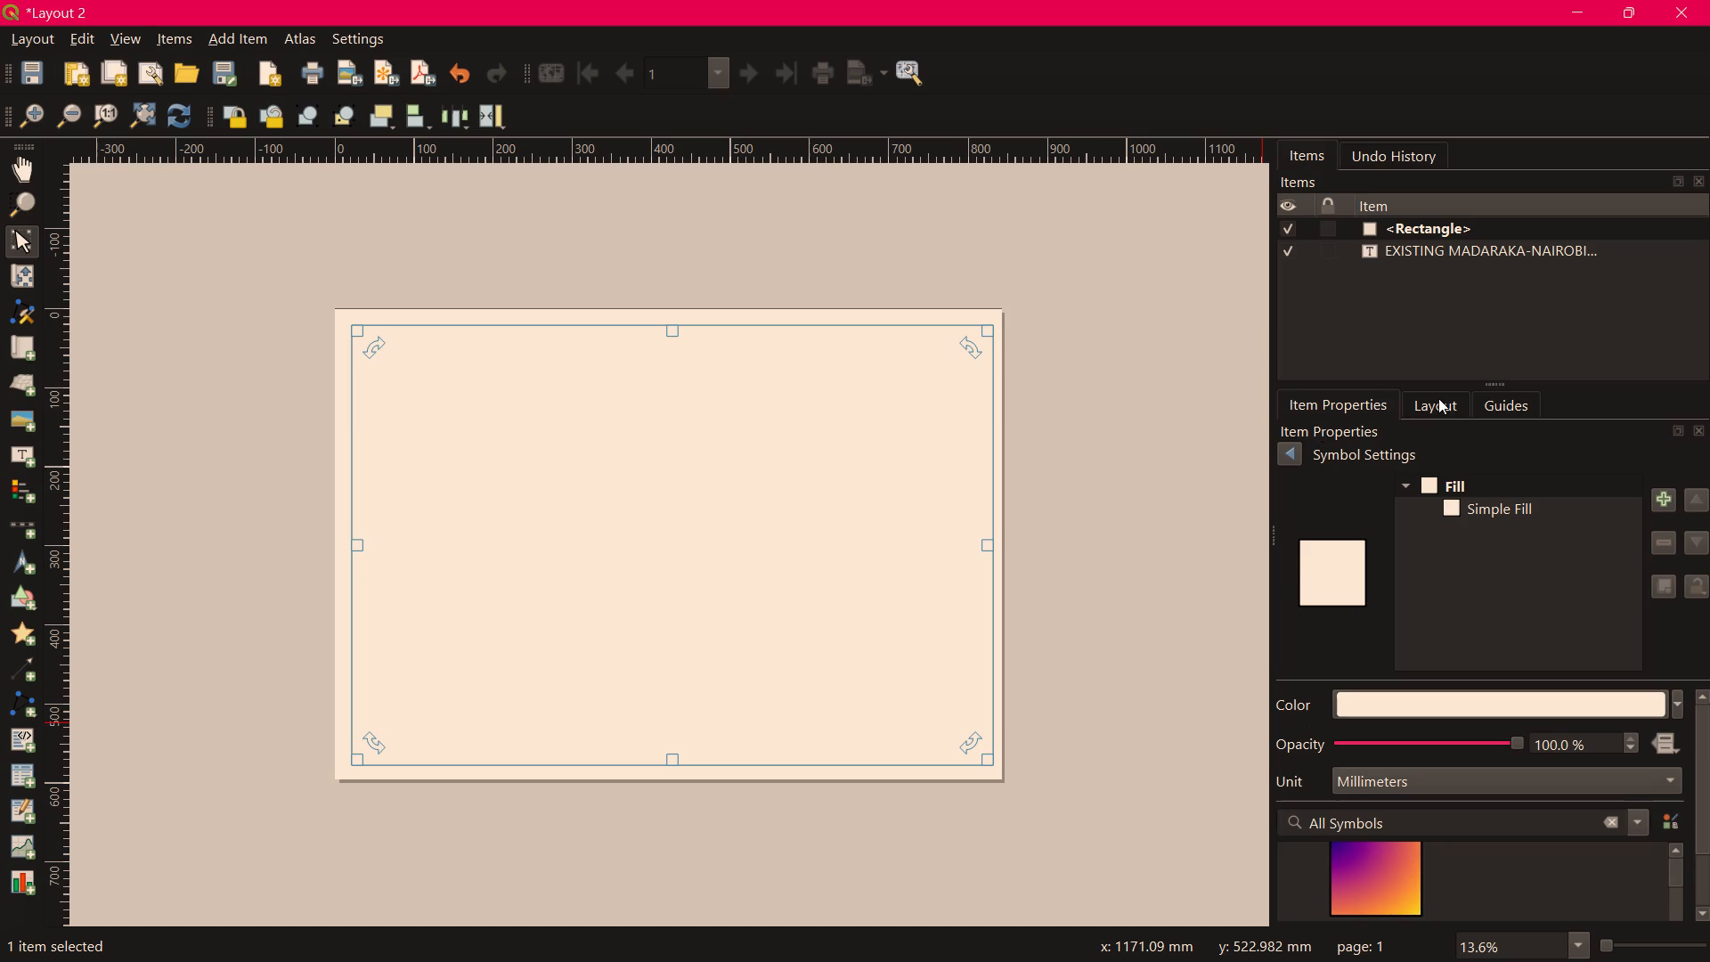
{"action": "left_click", "coordinate": [1438, 398]}
{"action": "left_click", "coordinate": [1363, 404]}
{"action": "scroll", "coordinate": [1346, 503], "scroll_direction": "up", "scroll_amount": 2}
{"action": "left_click", "coordinate": [1294, 448]}
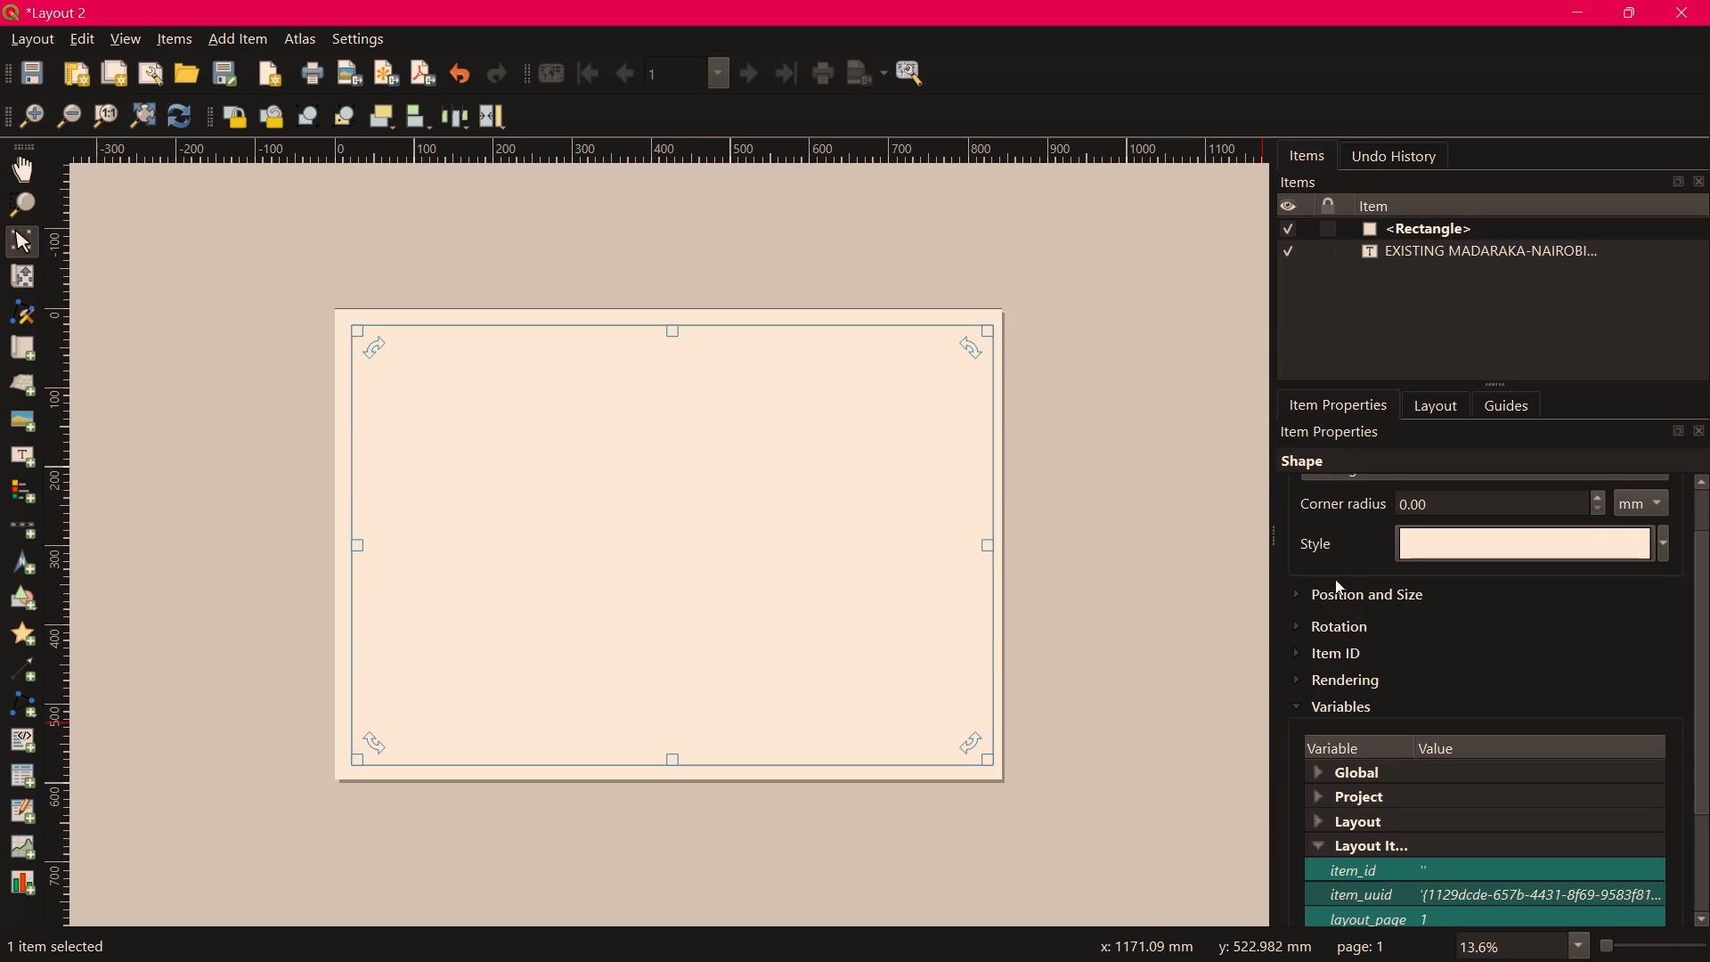
{"action": "scroll", "coordinate": [1326, 552], "scroll_direction": "up", "scroll_amount": 4}
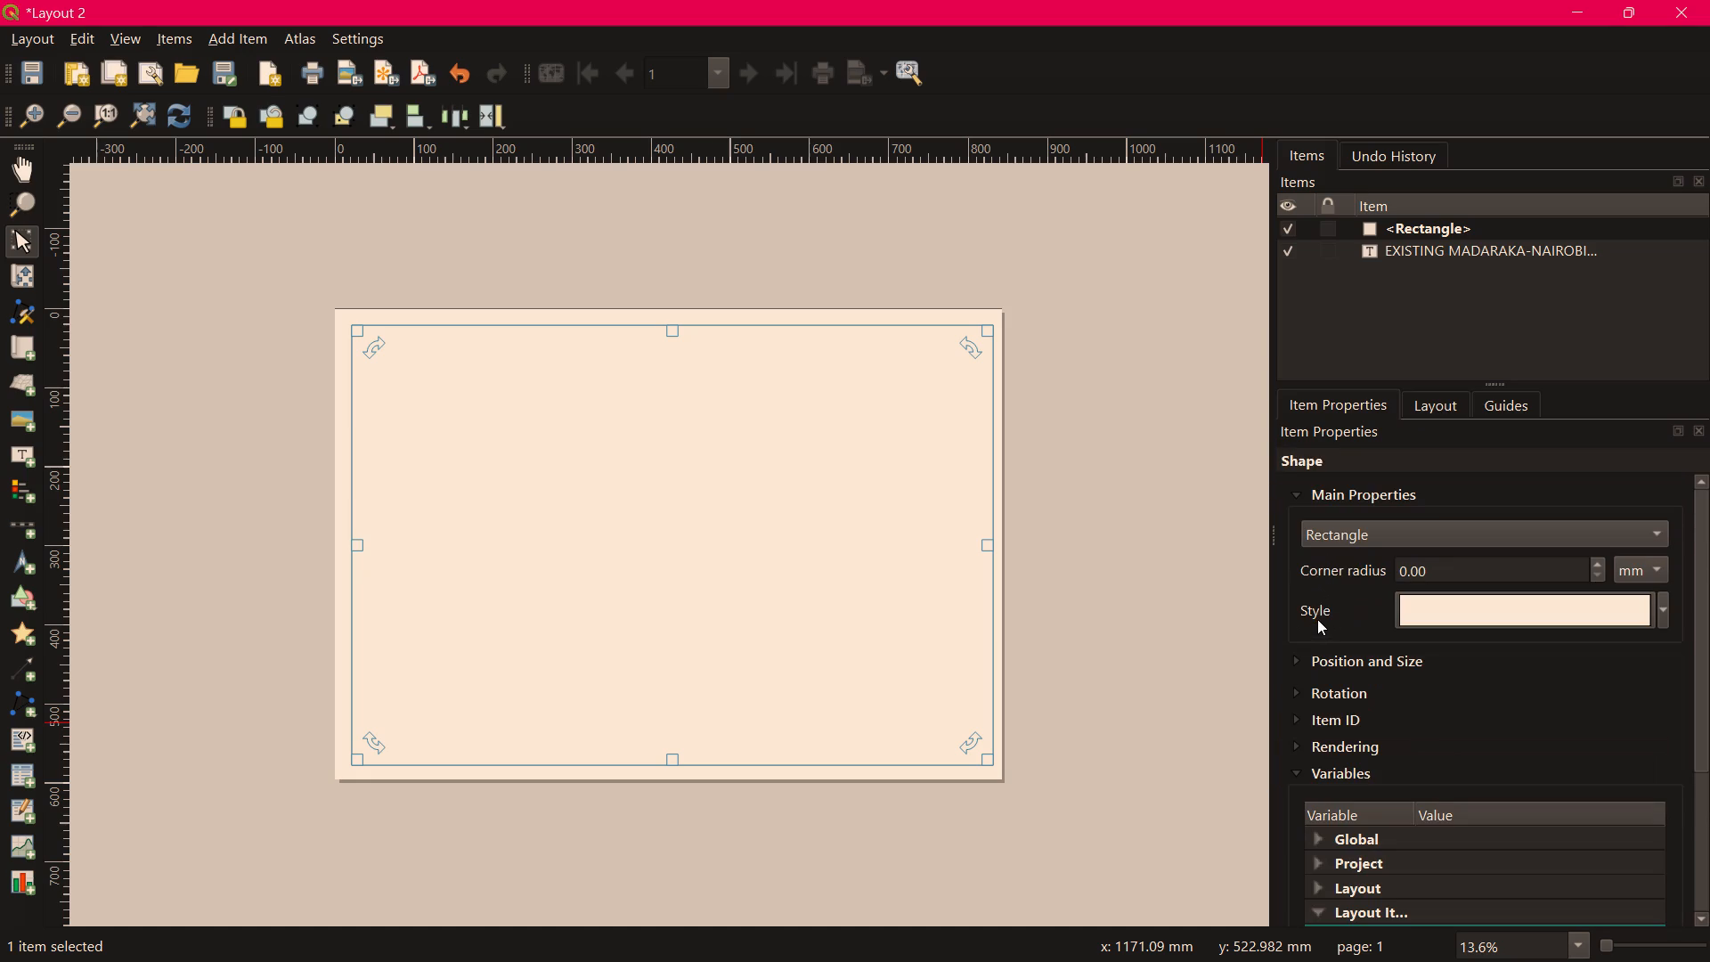
Open the Simple Fill layer settings of the rectangle's style.
{"action": "left_click", "coordinate": [1469, 610]}
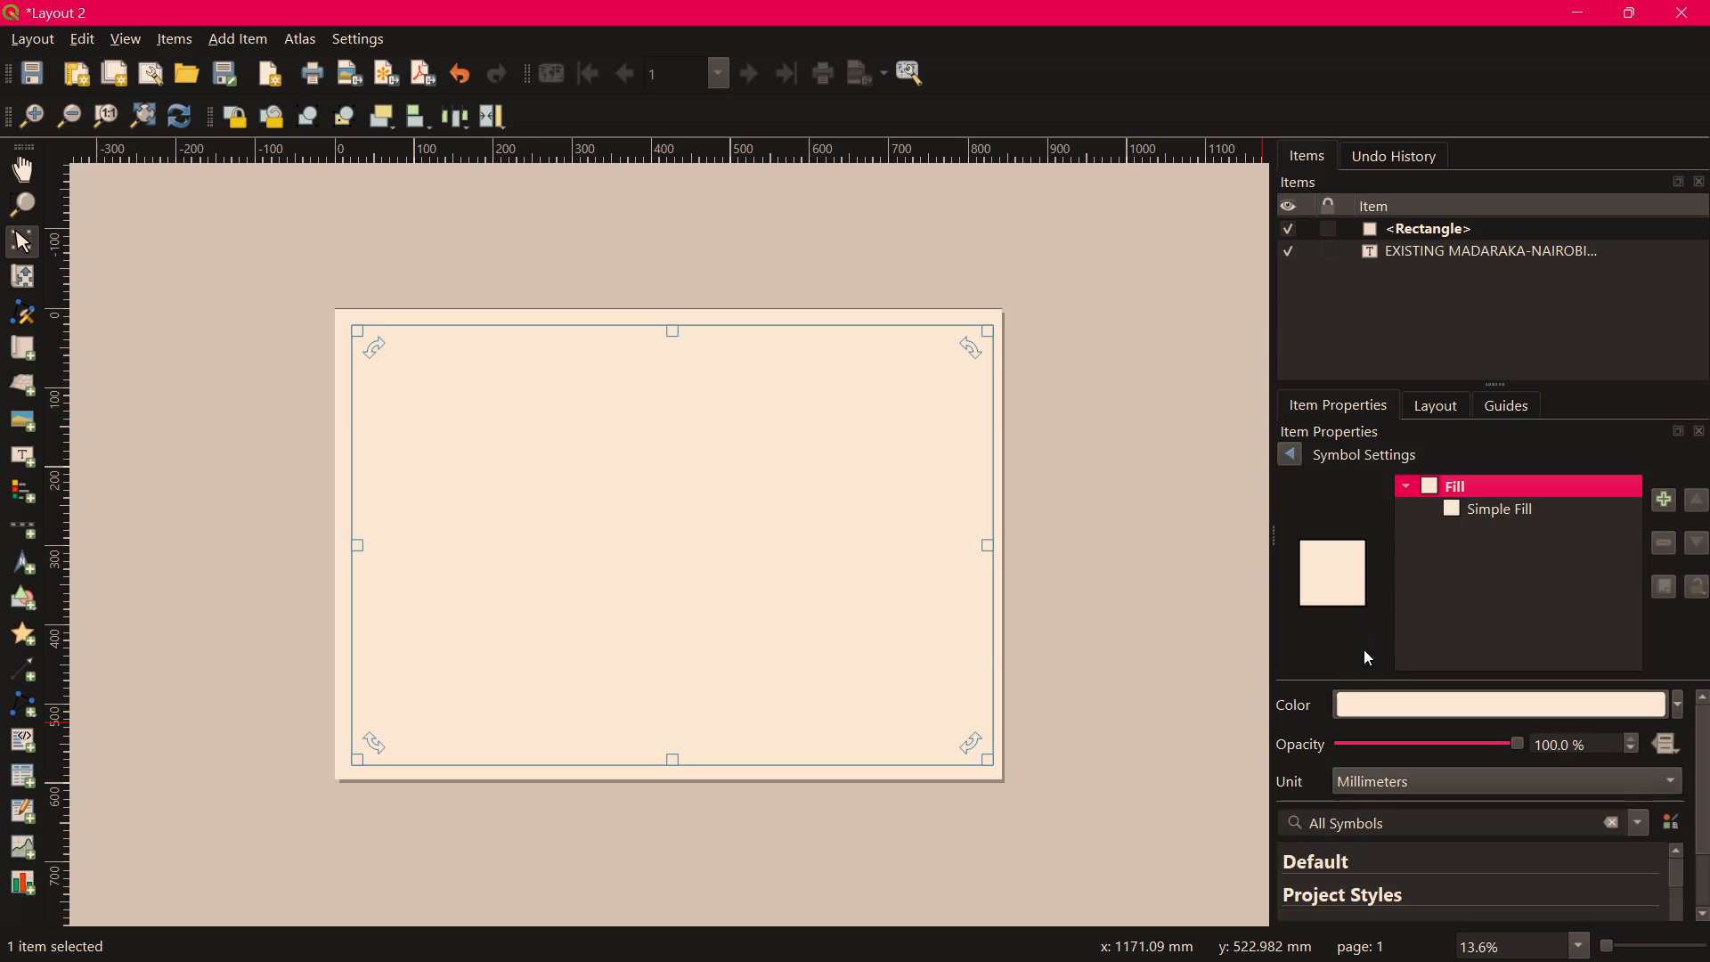
{"action": "left_click", "coordinate": [1506, 508]}
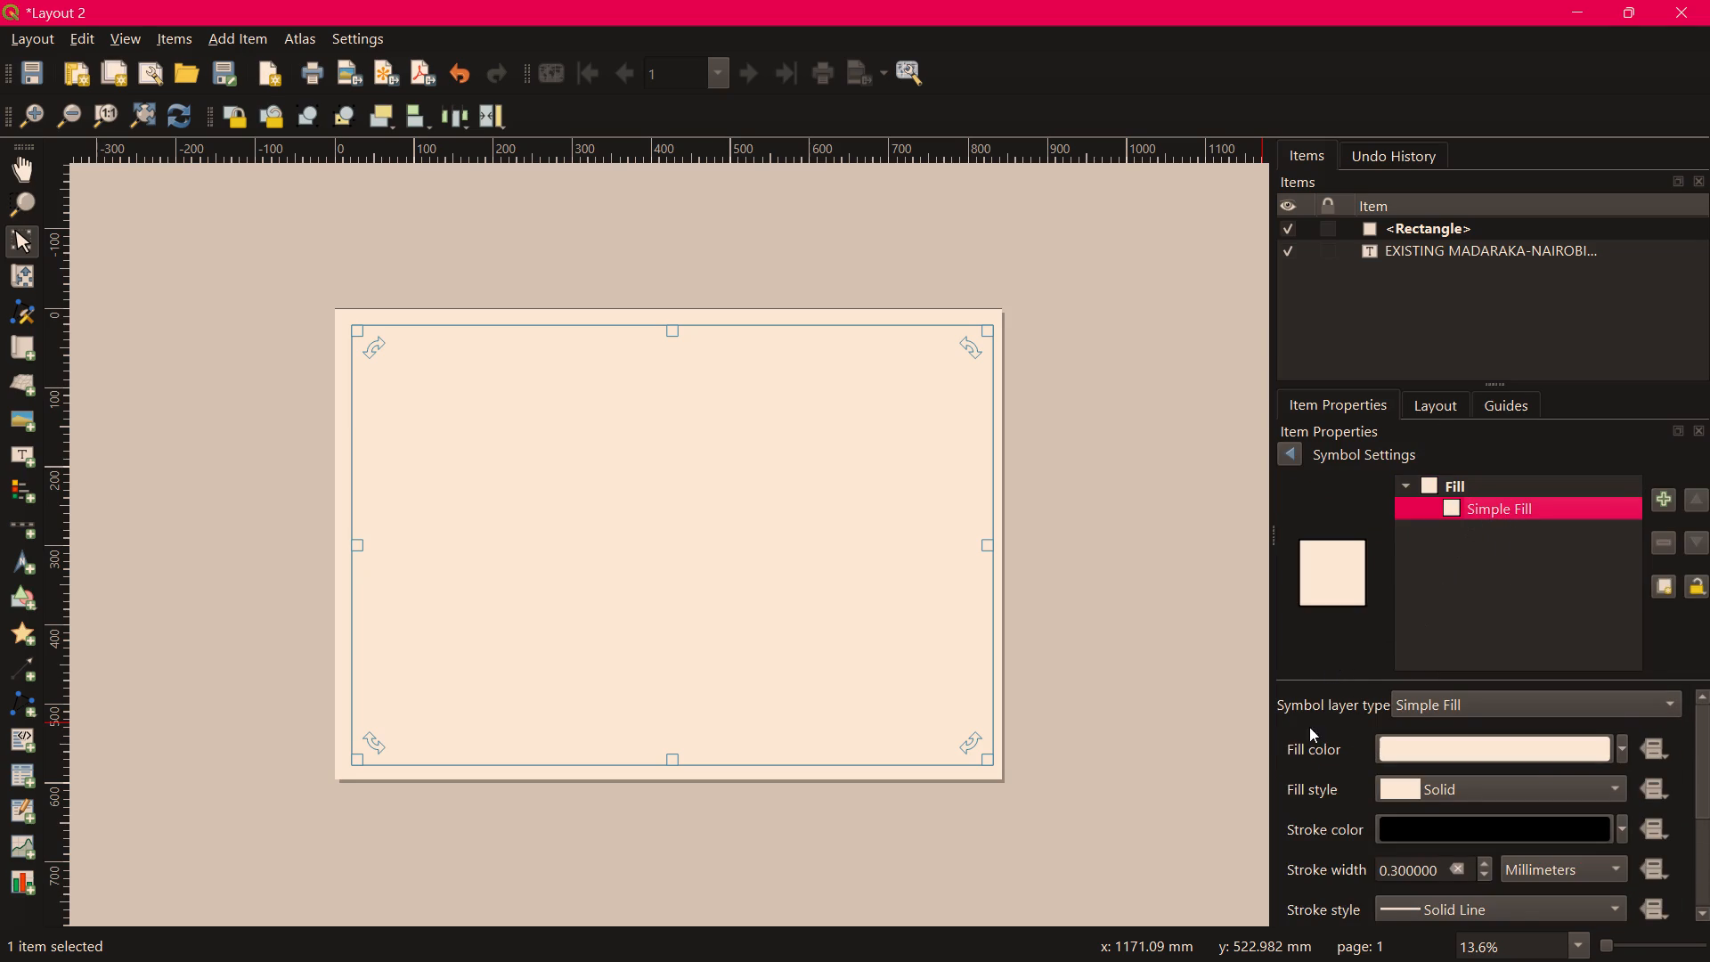
{"action": "scroll", "coordinate": [1315, 740], "scroll_direction": "down", "scroll_amount": 1}
{"action": "scroll", "coordinate": [1315, 742], "scroll_direction": "up", "scroll_amount": 1}
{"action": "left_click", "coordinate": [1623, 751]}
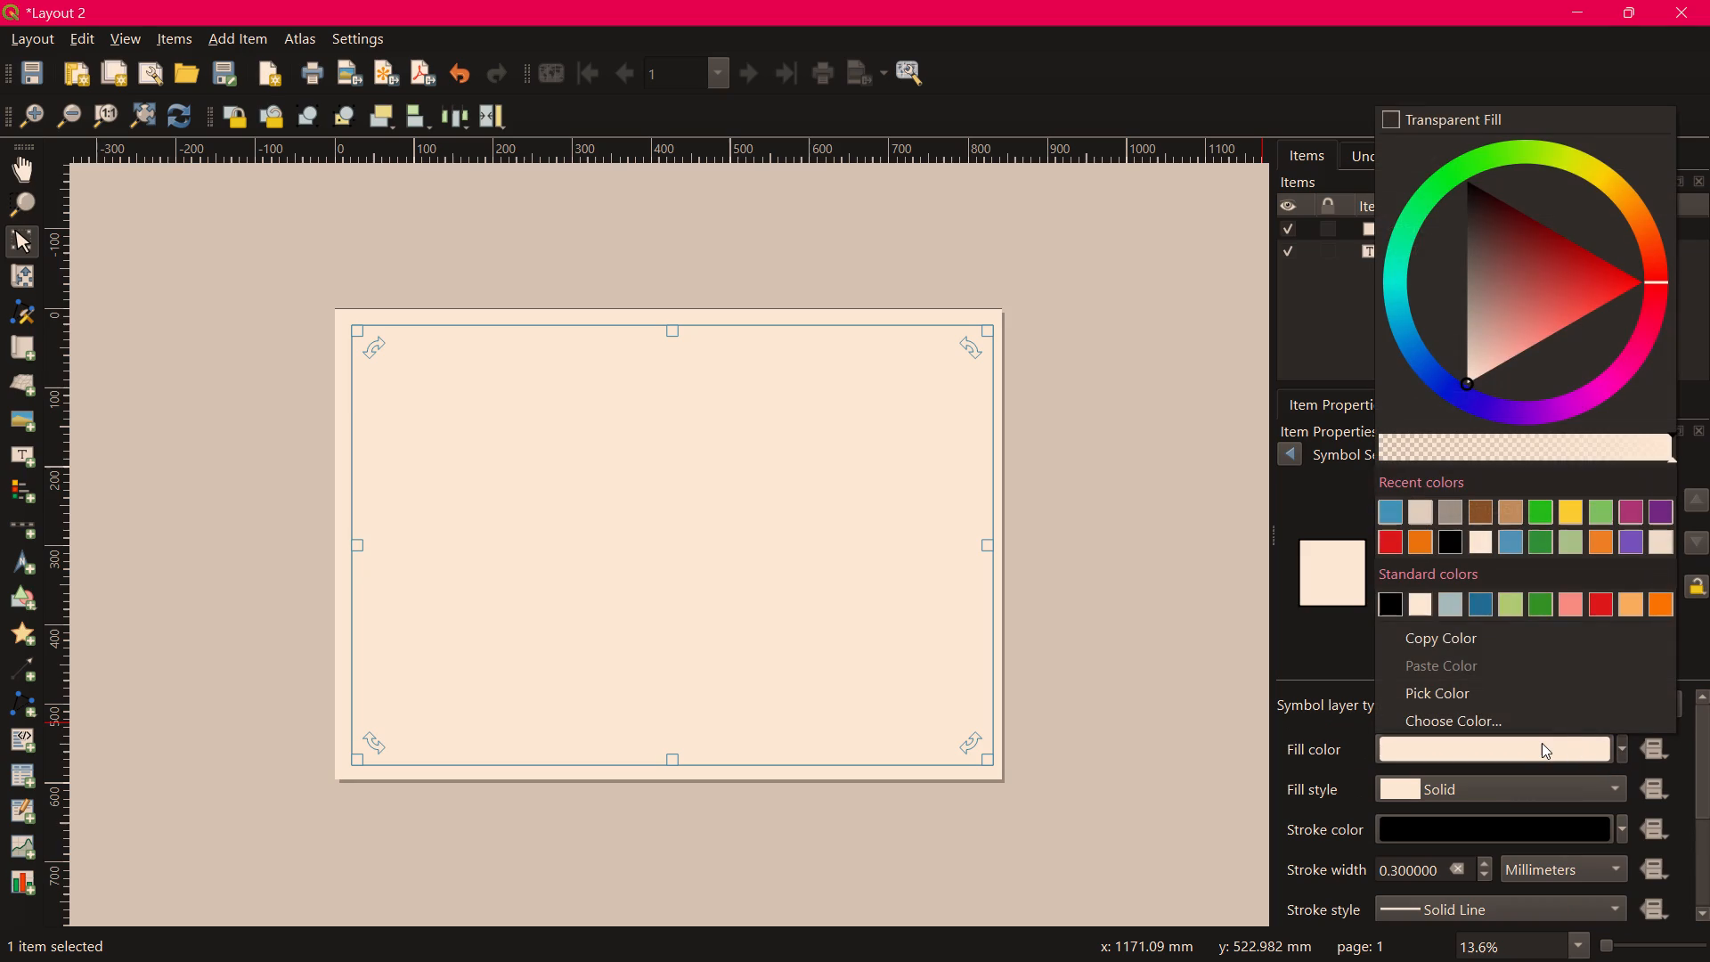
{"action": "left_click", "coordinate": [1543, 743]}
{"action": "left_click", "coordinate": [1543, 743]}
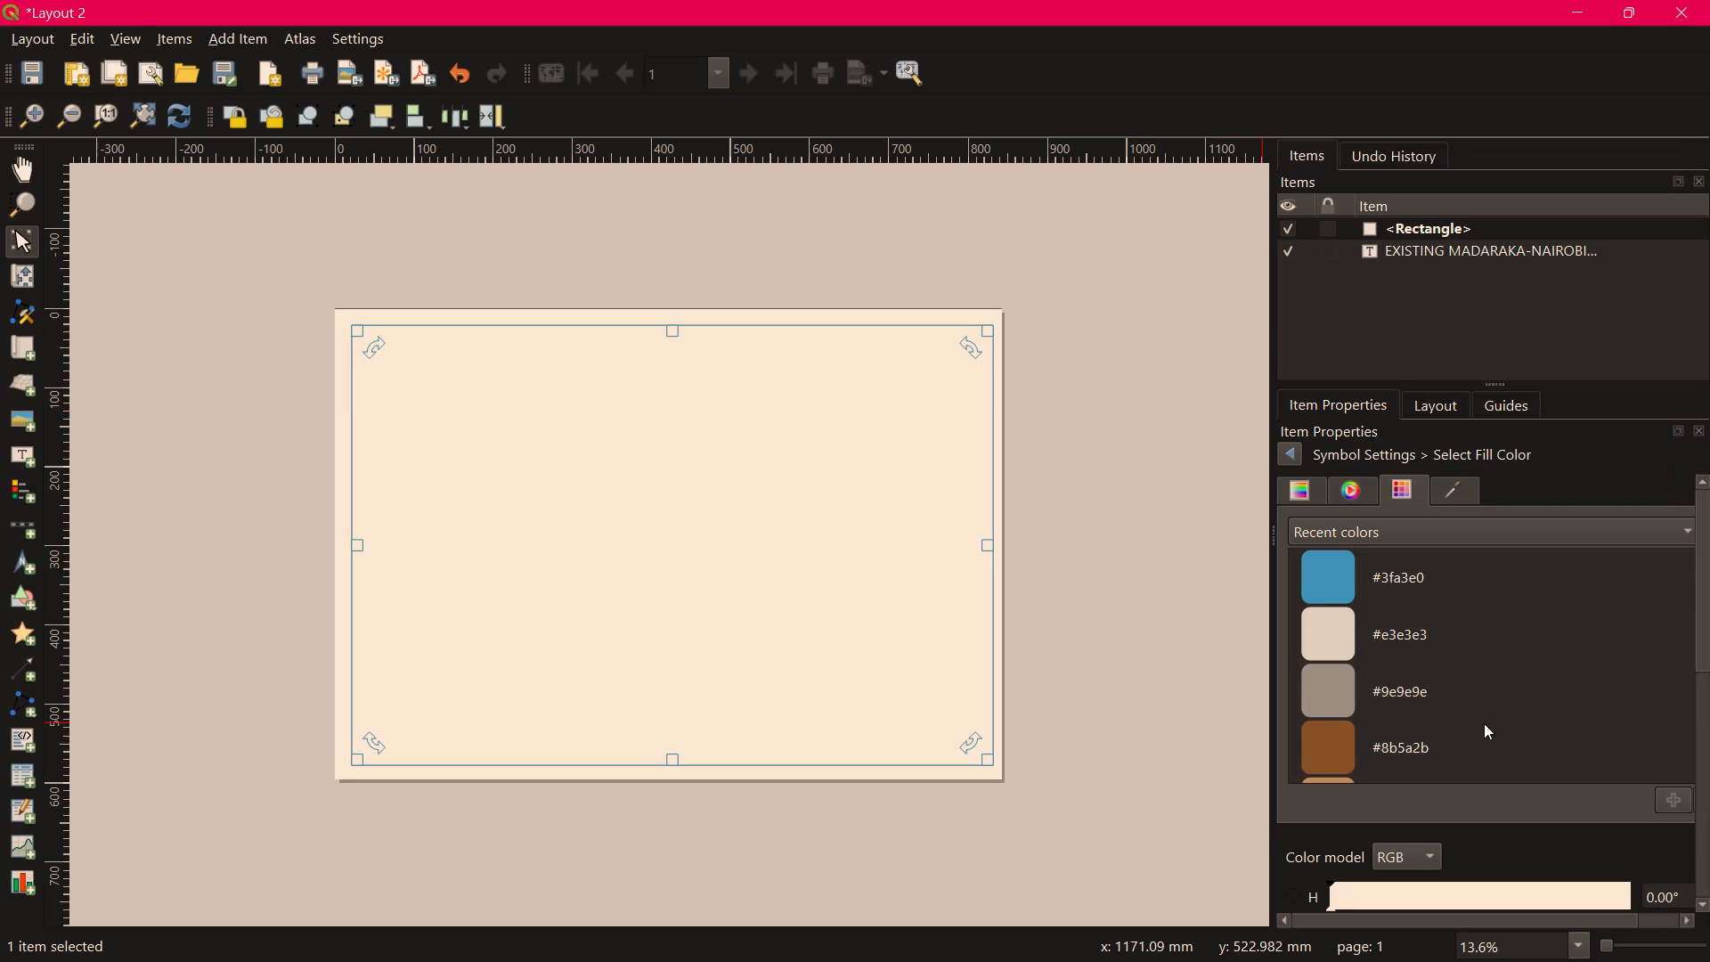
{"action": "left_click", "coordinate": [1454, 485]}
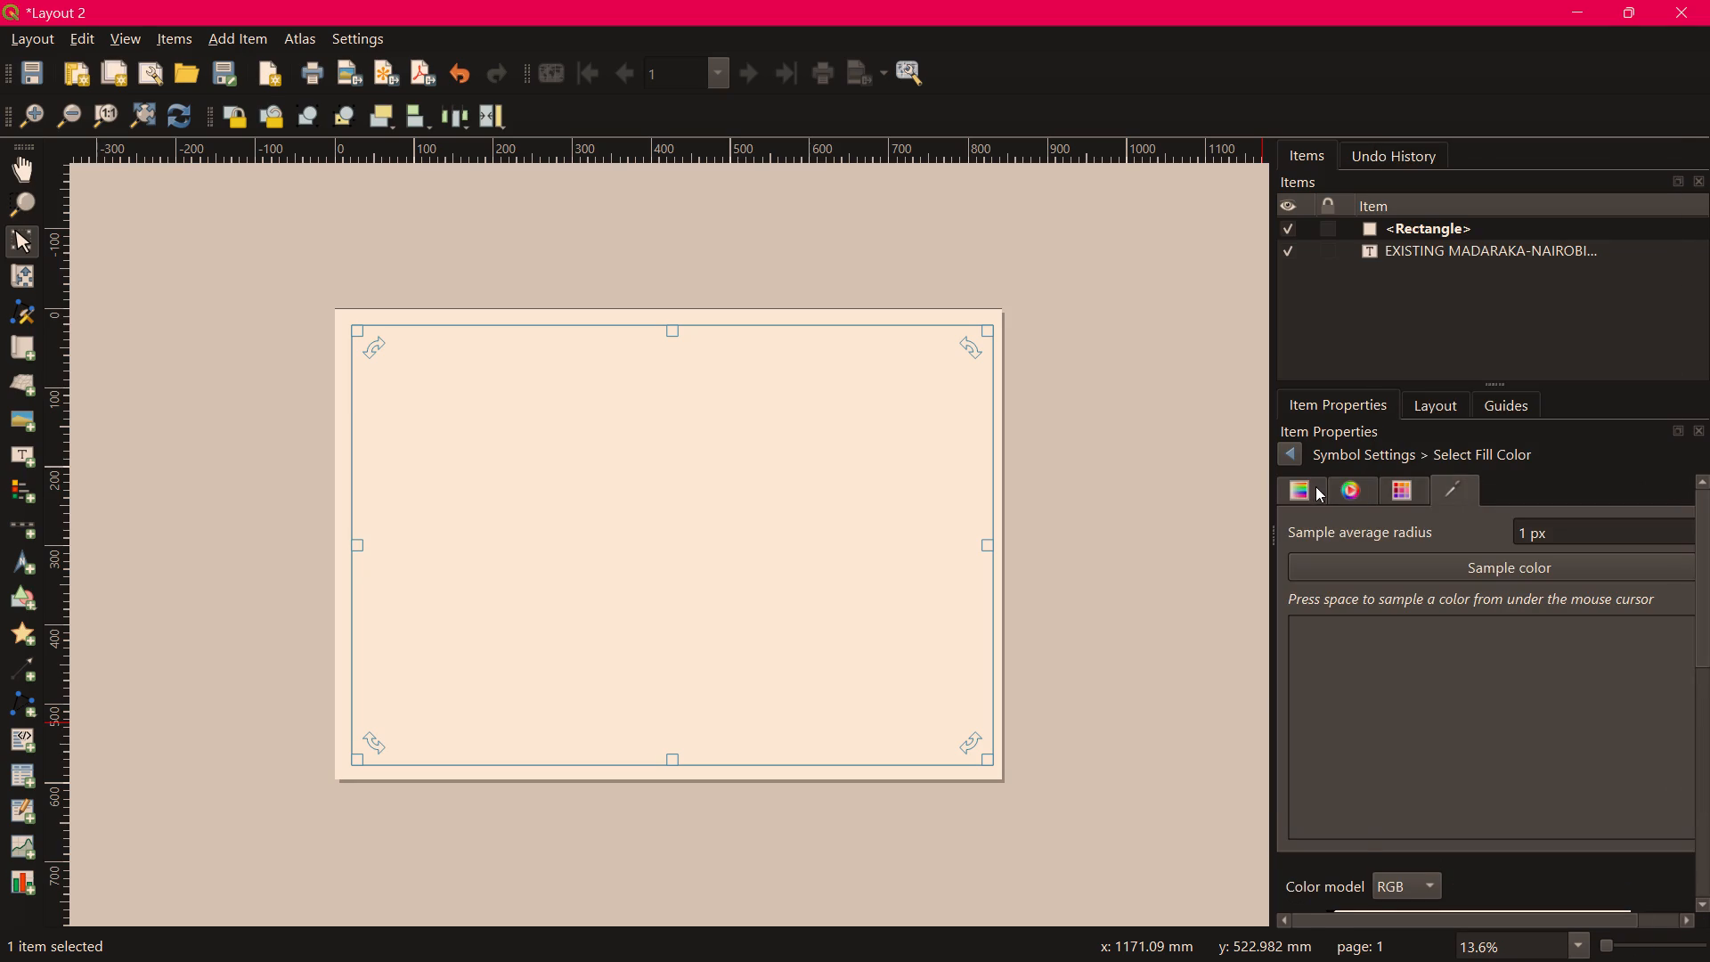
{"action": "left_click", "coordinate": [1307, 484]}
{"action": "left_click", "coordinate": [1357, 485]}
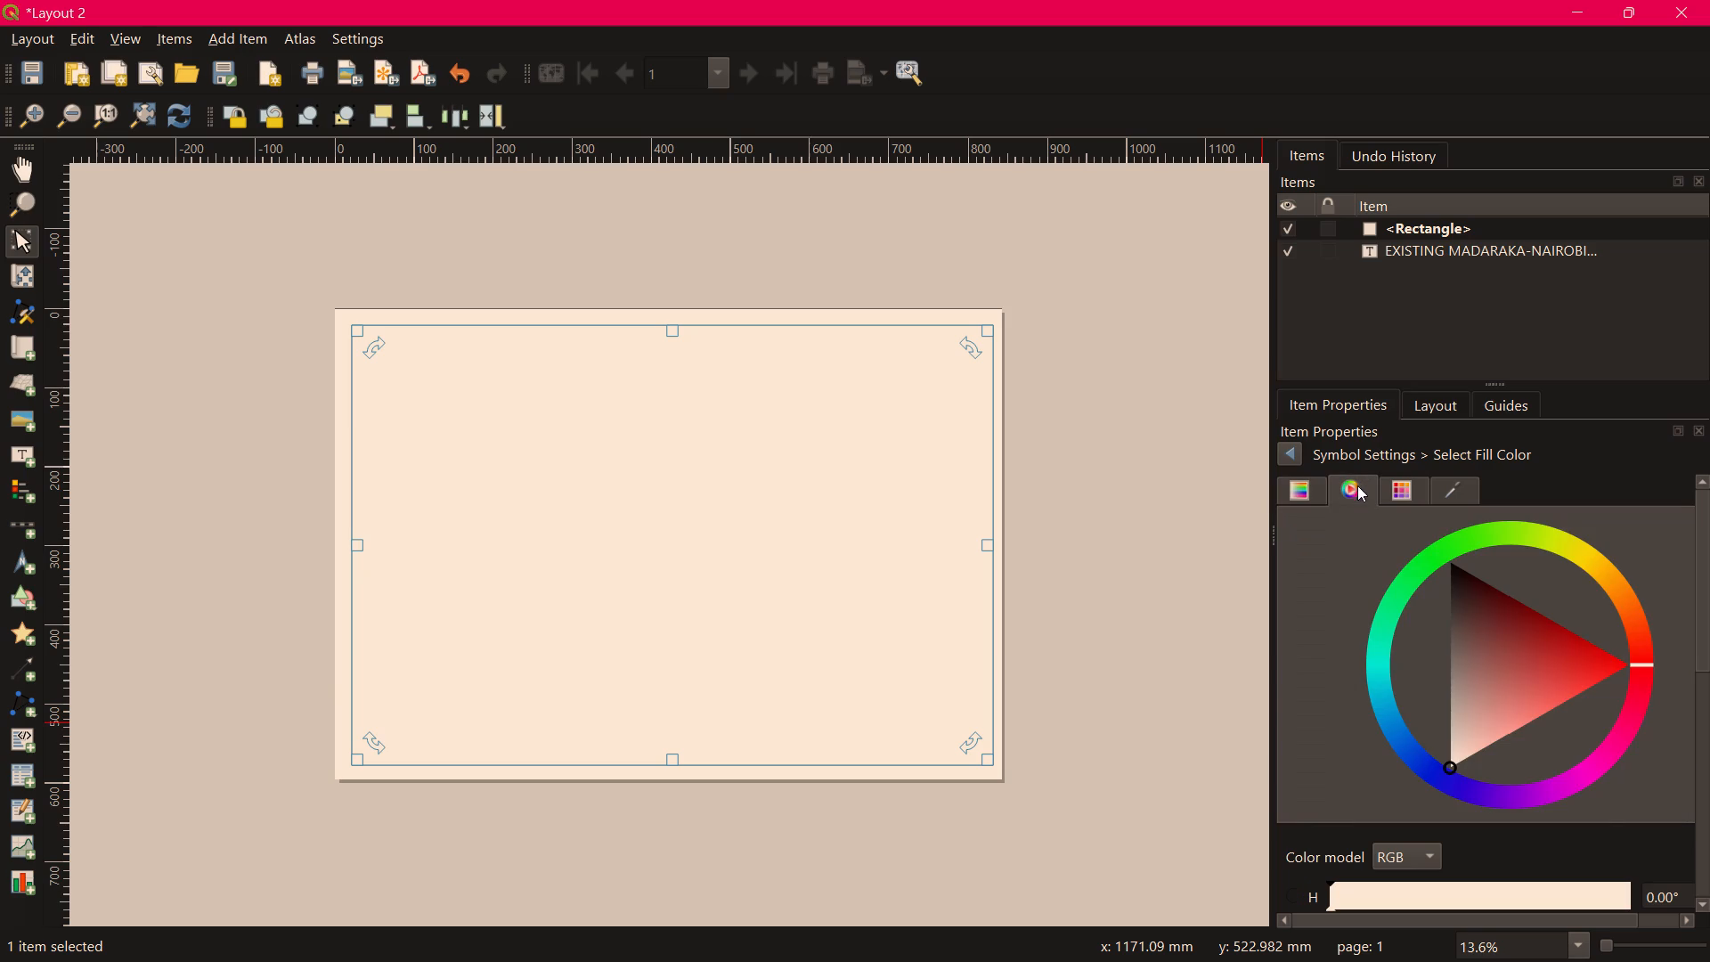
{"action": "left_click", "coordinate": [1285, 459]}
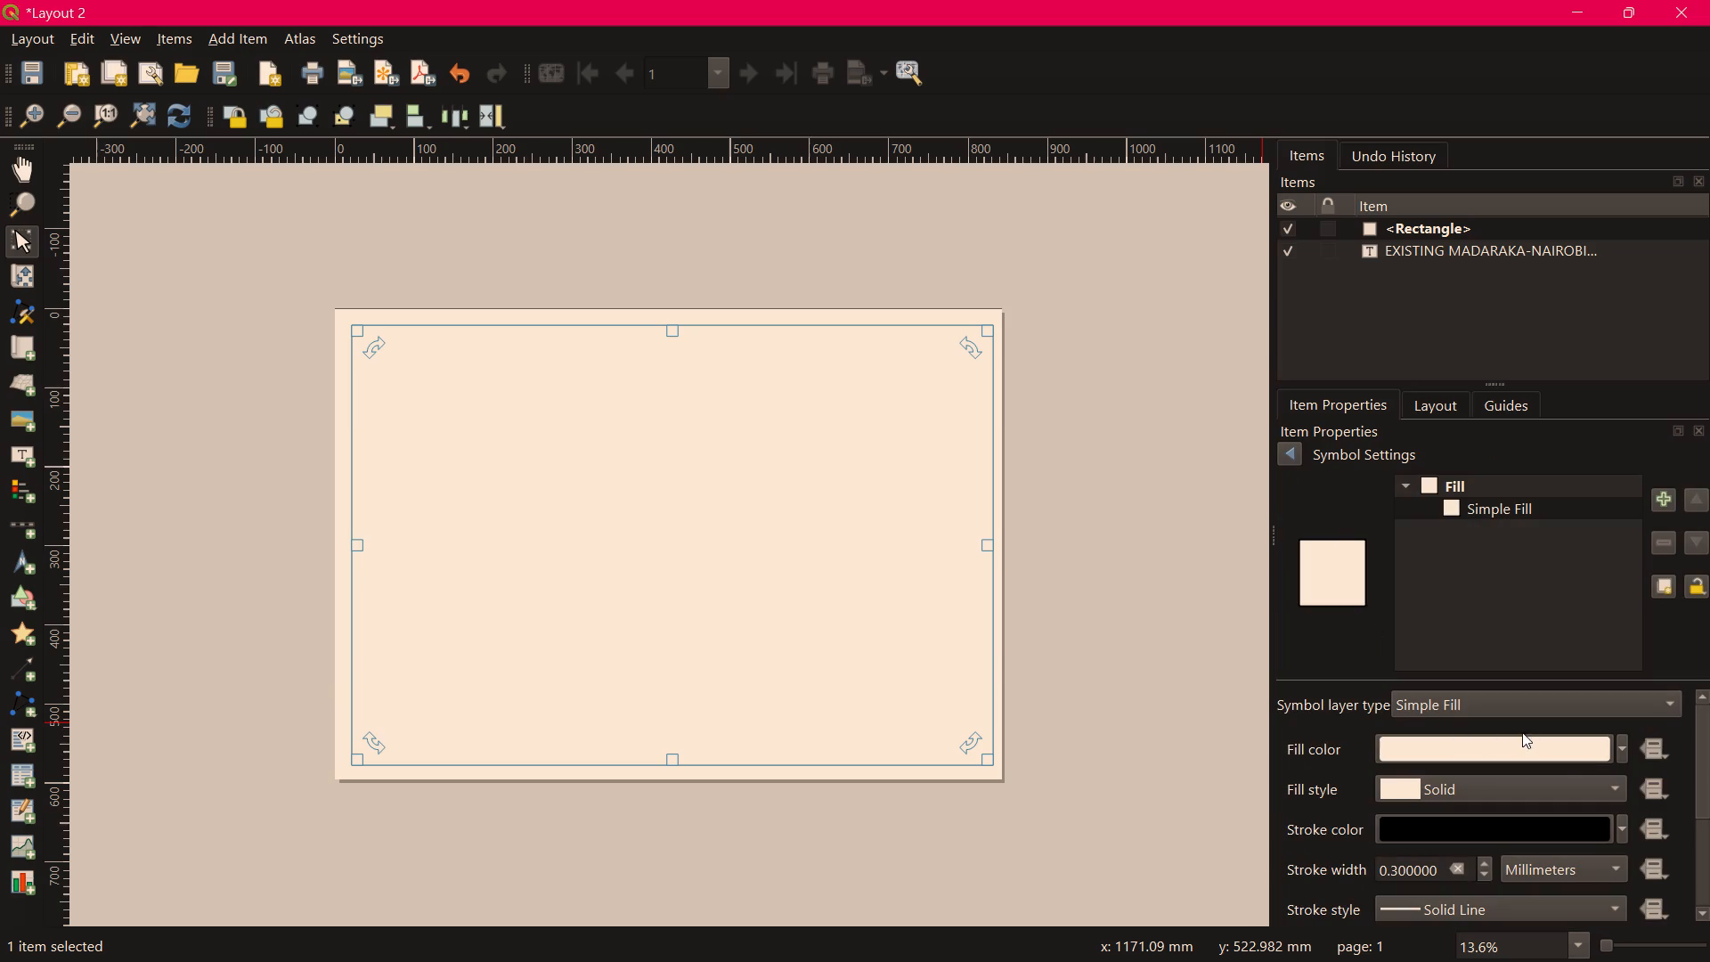
Set the rectangle's fill style to No Brush.
{"action": "left_click", "coordinate": [1618, 782]}
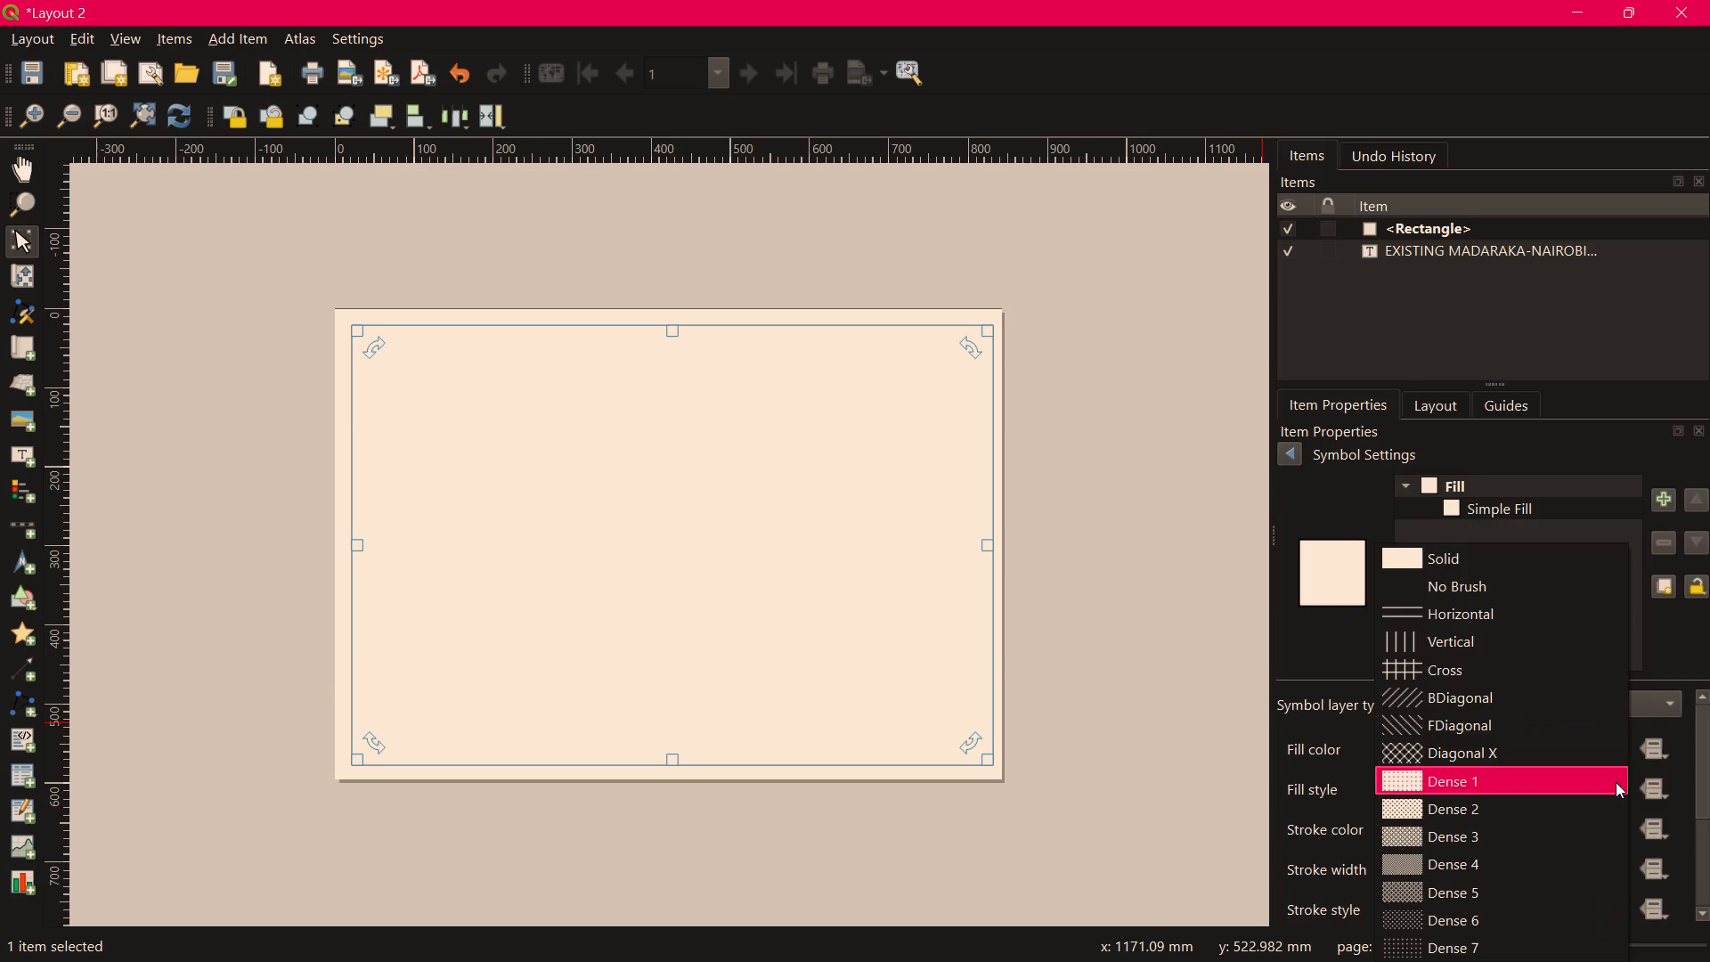
{"action": "scroll", "coordinate": [1535, 813], "scroll_direction": "down", "scroll_amount": 4}
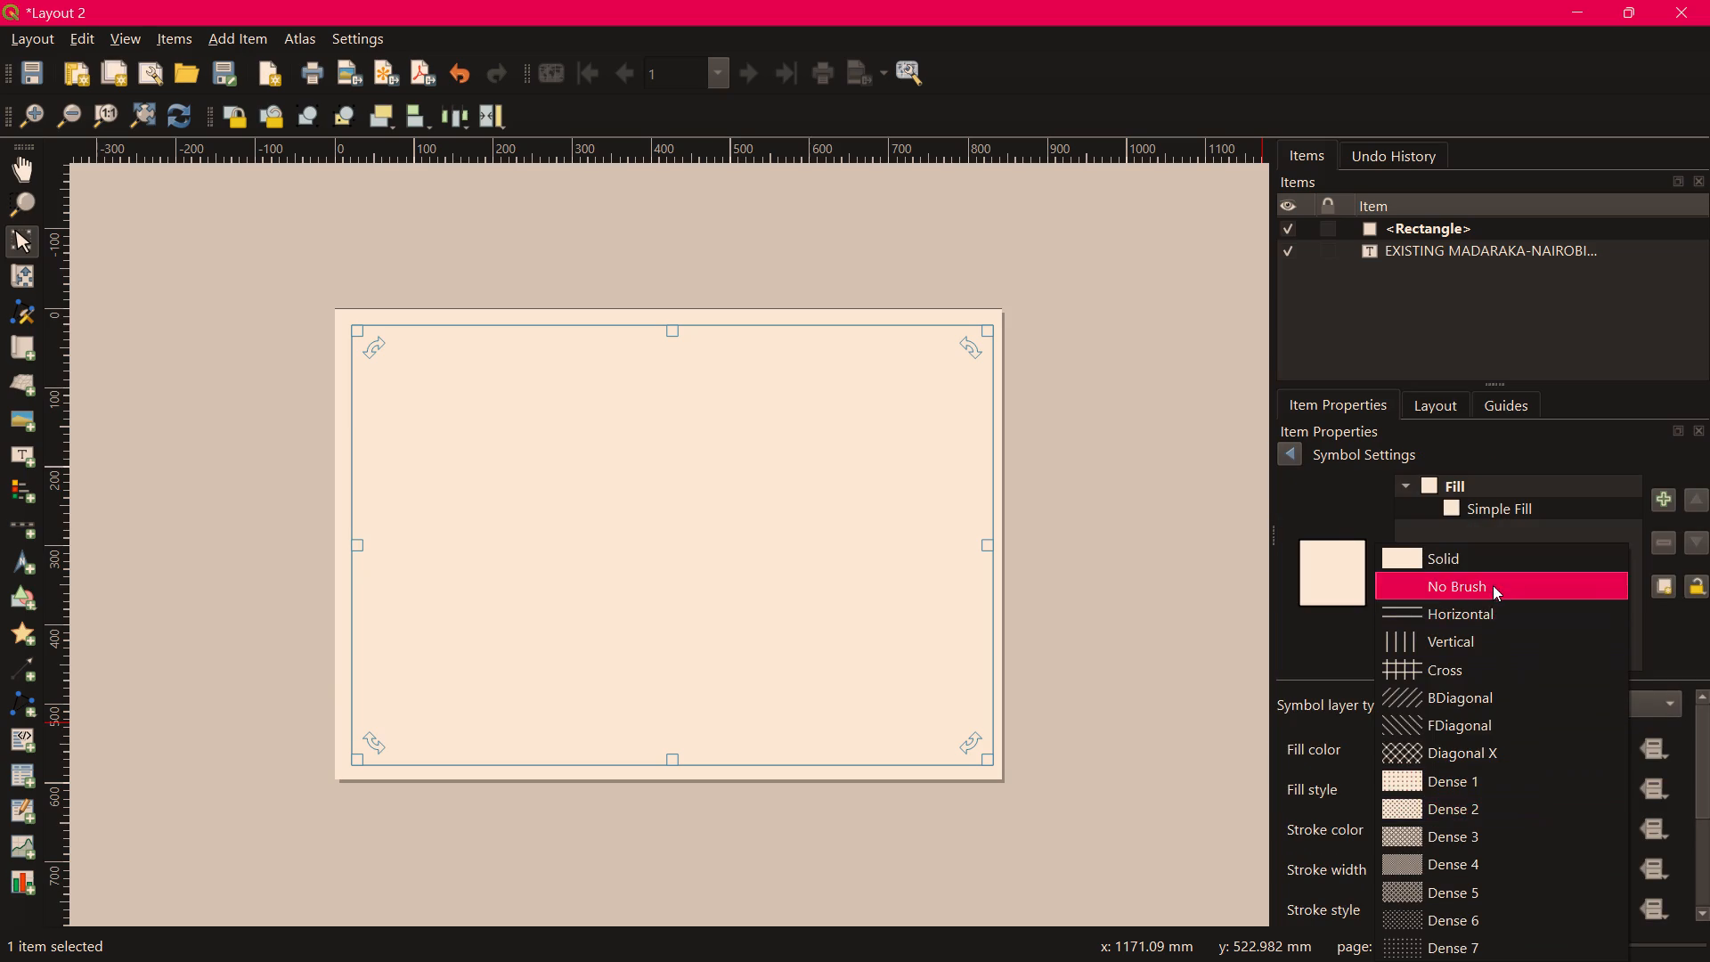
{"action": "left_click", "coordinate": [1493, 585]}
Set the rectangle's stroke width to 0.5 mm, check the remaining stroke settings, and deselect the rectangle.
{"action": "scroll", "coordinate": [1328, 795], "scroll_direction": "down", "scroll_amount": 1}
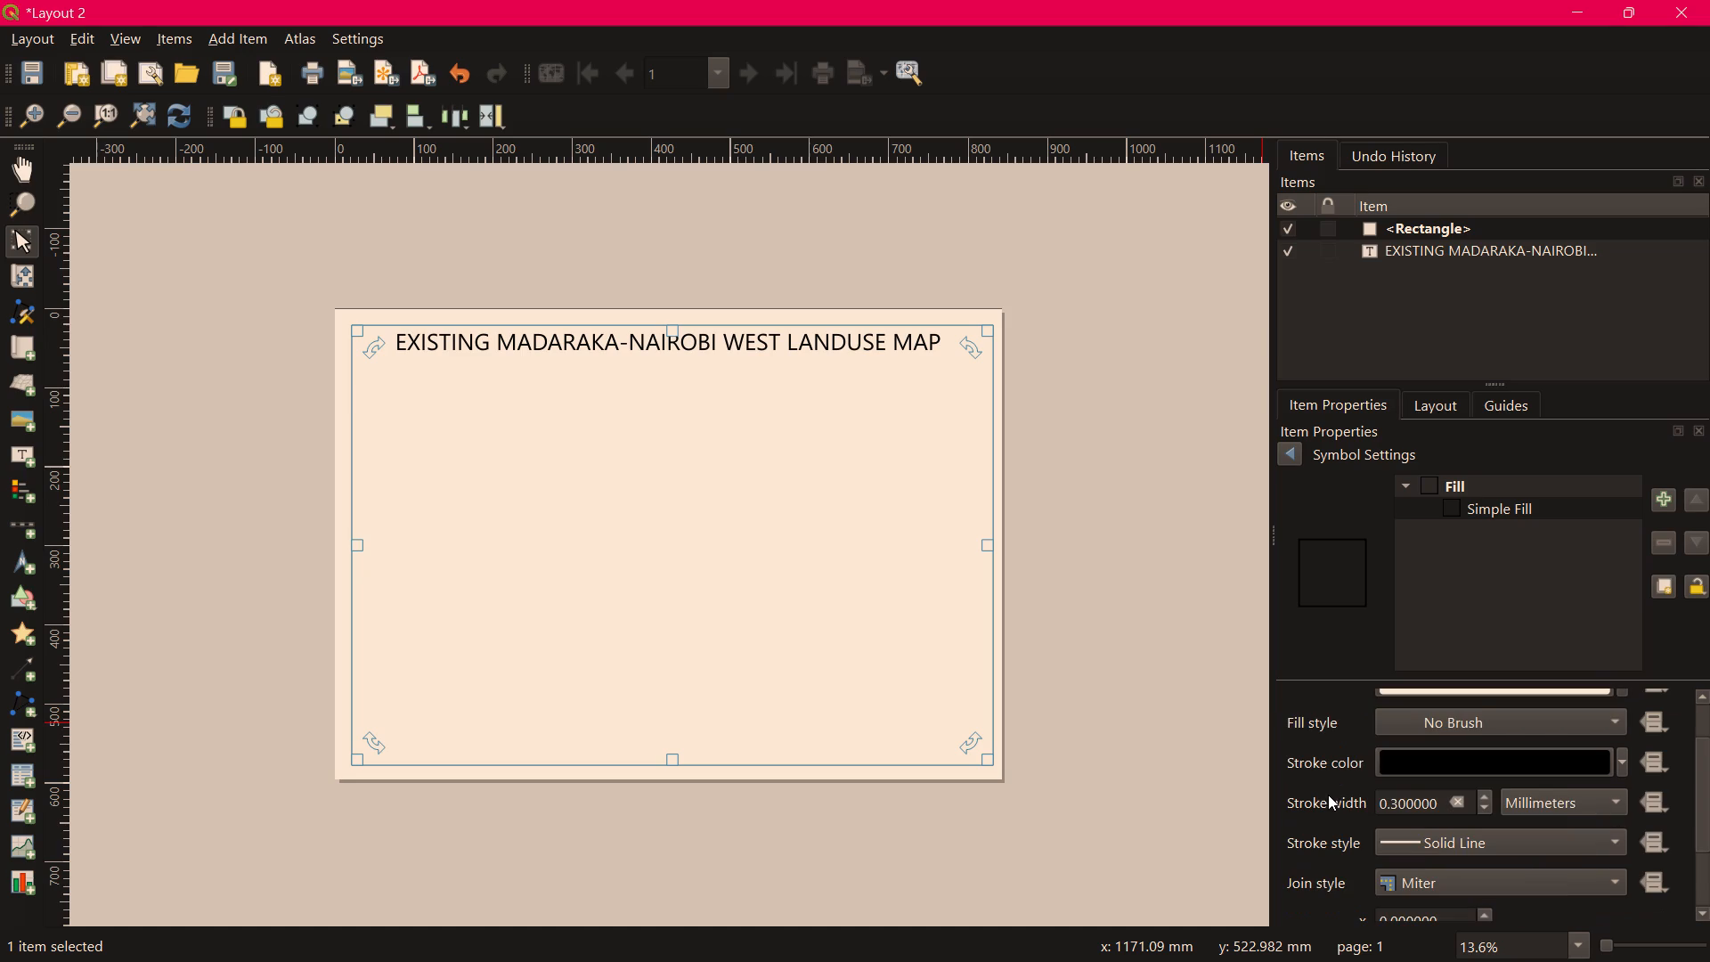
{"action": "left_click", "coordinate": [1396, 801]}
{"action": "key", "text": "BackSpace"}
{"action": "key", "text": "5"}
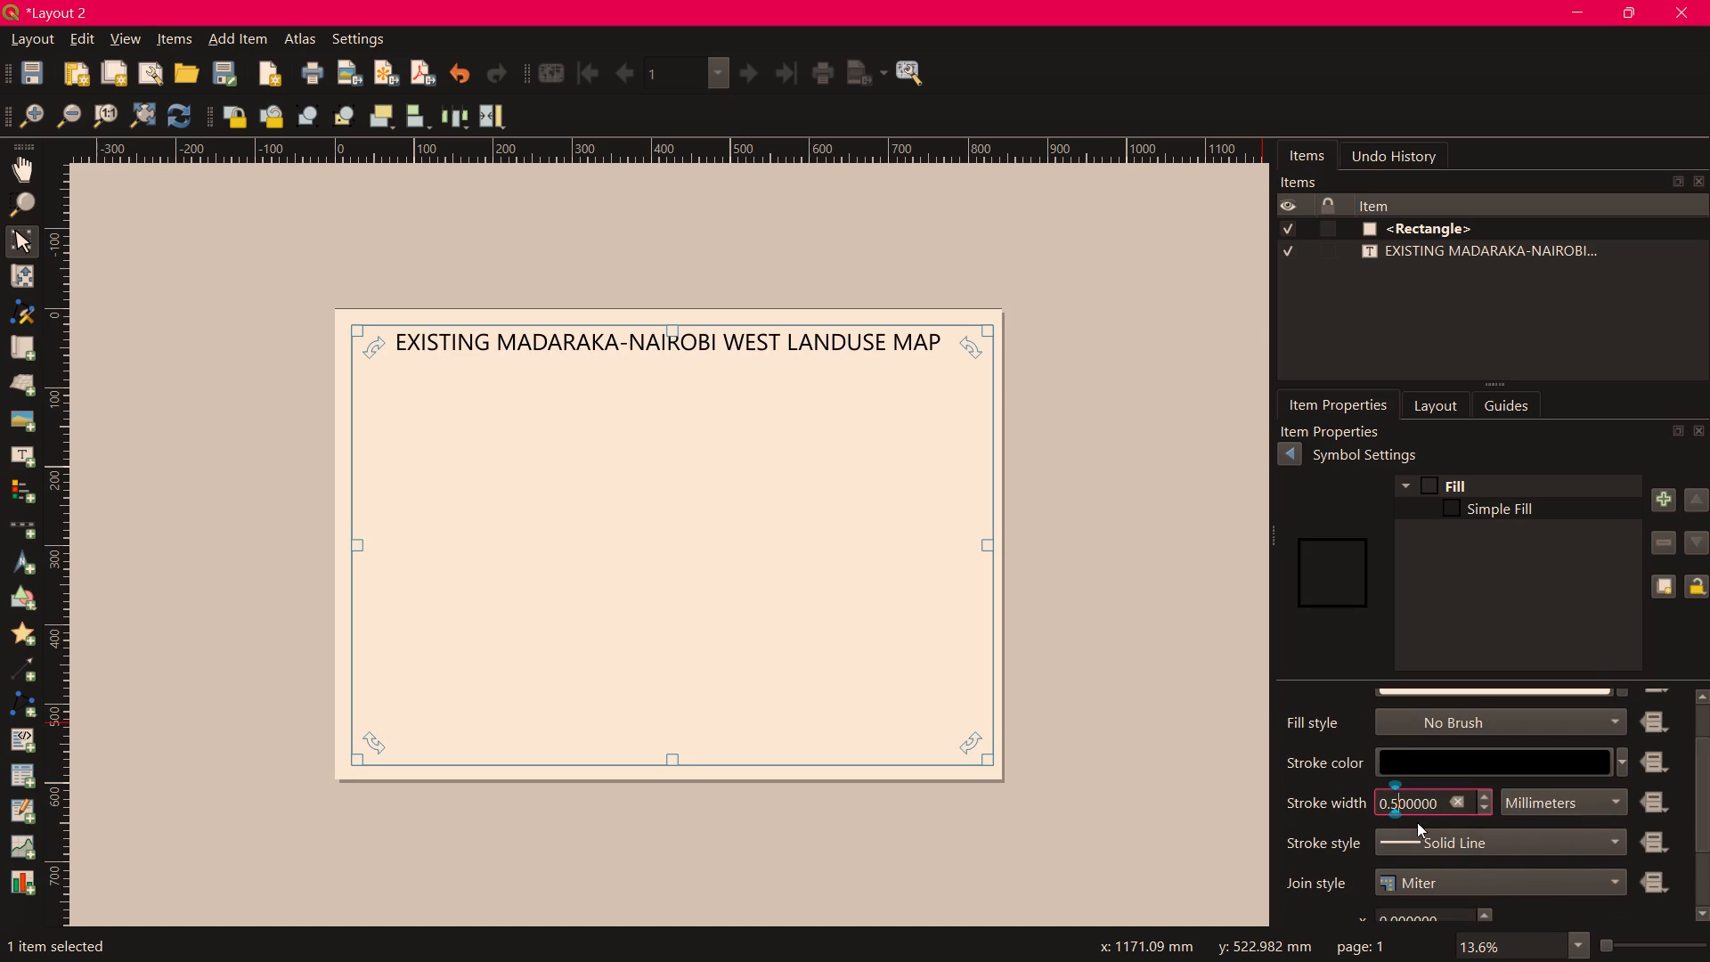
{"action": "scroll", "coordinate": [1328, 807], "scroll_direction": "down", "scroll_amount": 2}
{"action": "scroll", "coordinate": [1328, 806], "scroll_direction": "up", "scroll_amount": 1}
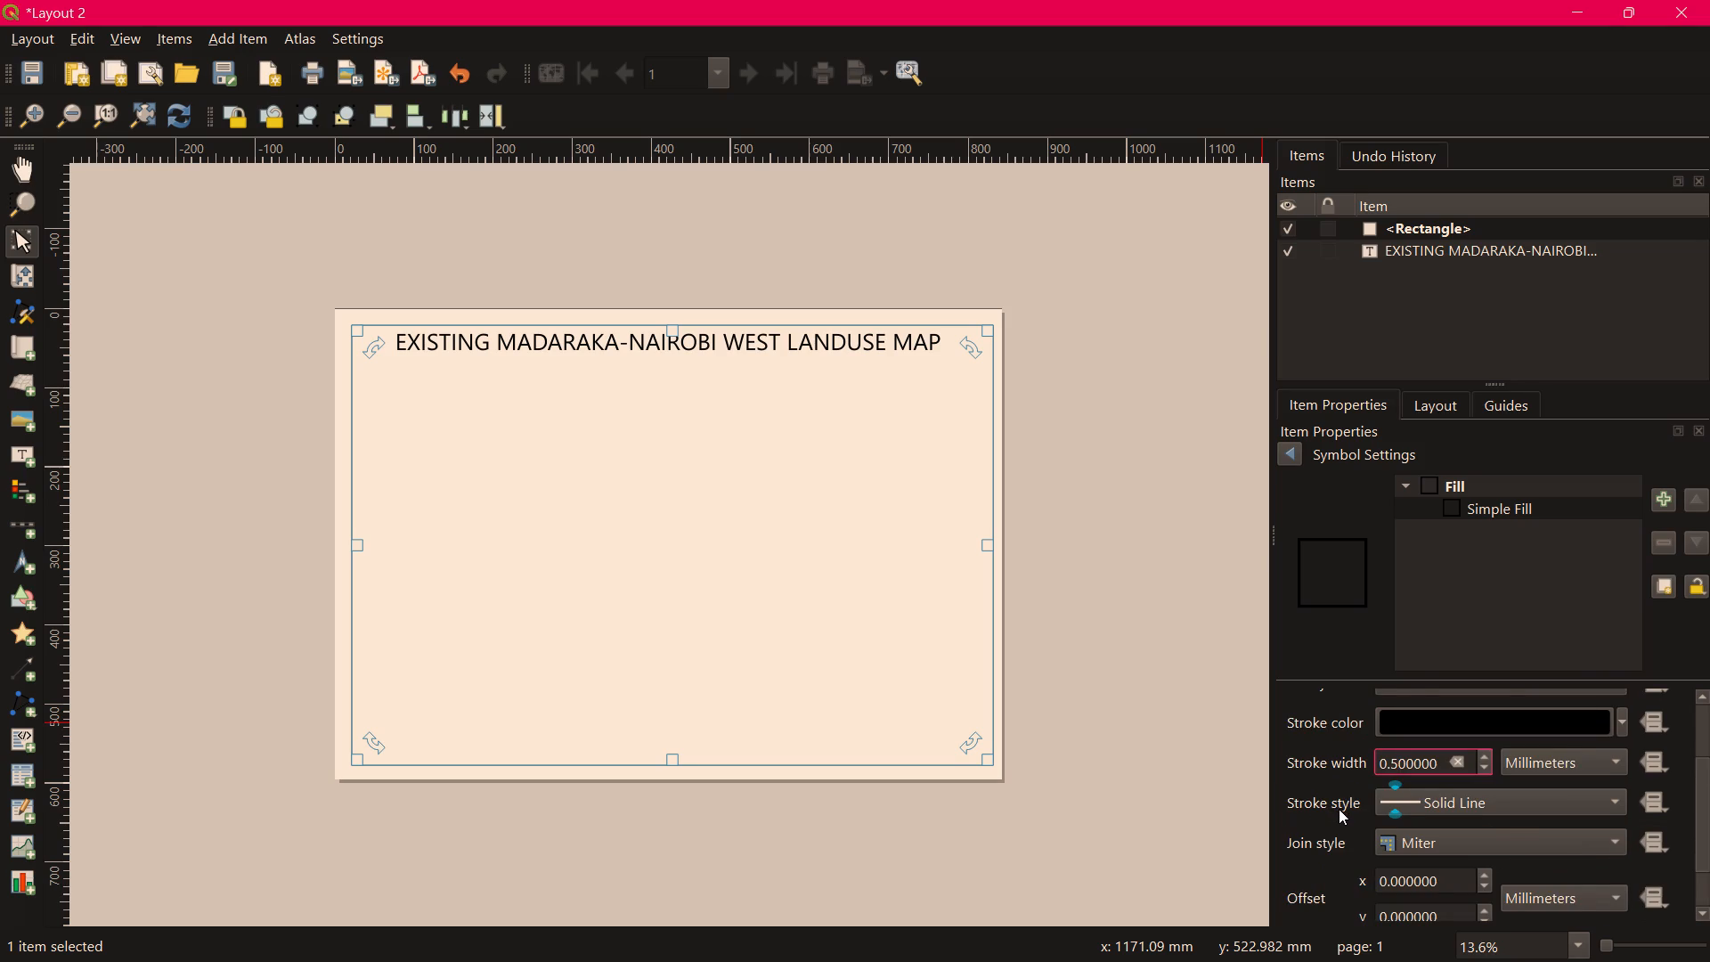
{"action": "scroll", "coordinate": [1341, 810], "scroll_direction": "down", "scroll_amount": 2}
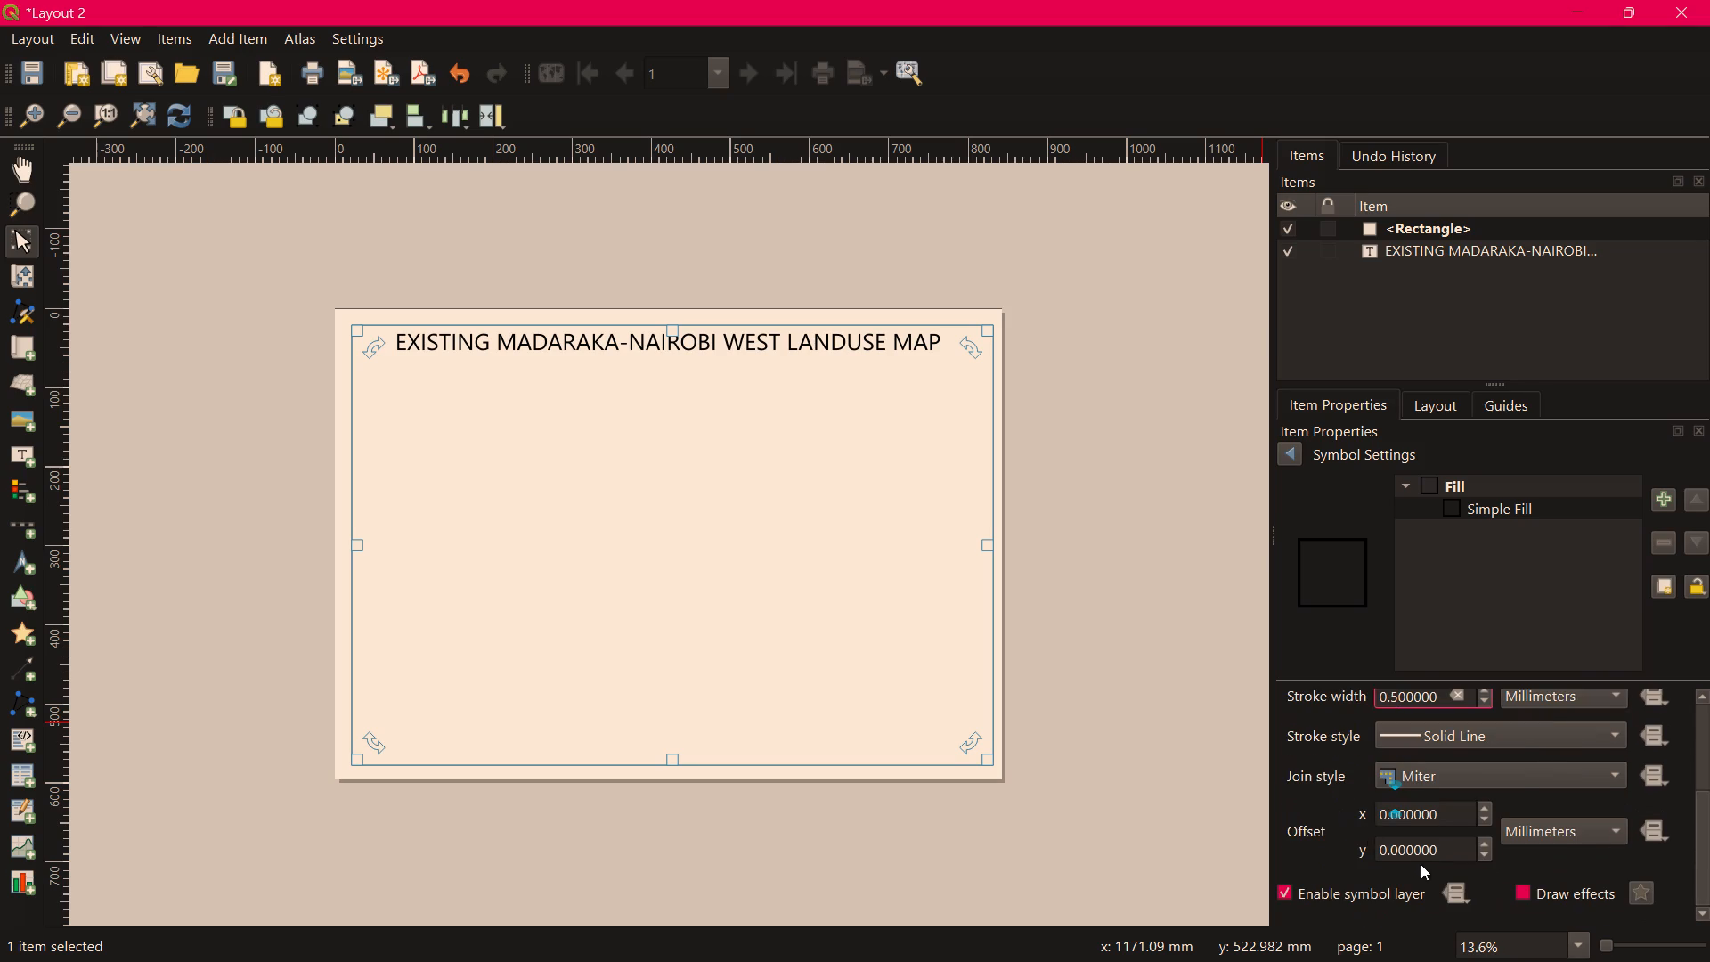
{"action": "left_click", "coordinate": [1129, 466]}
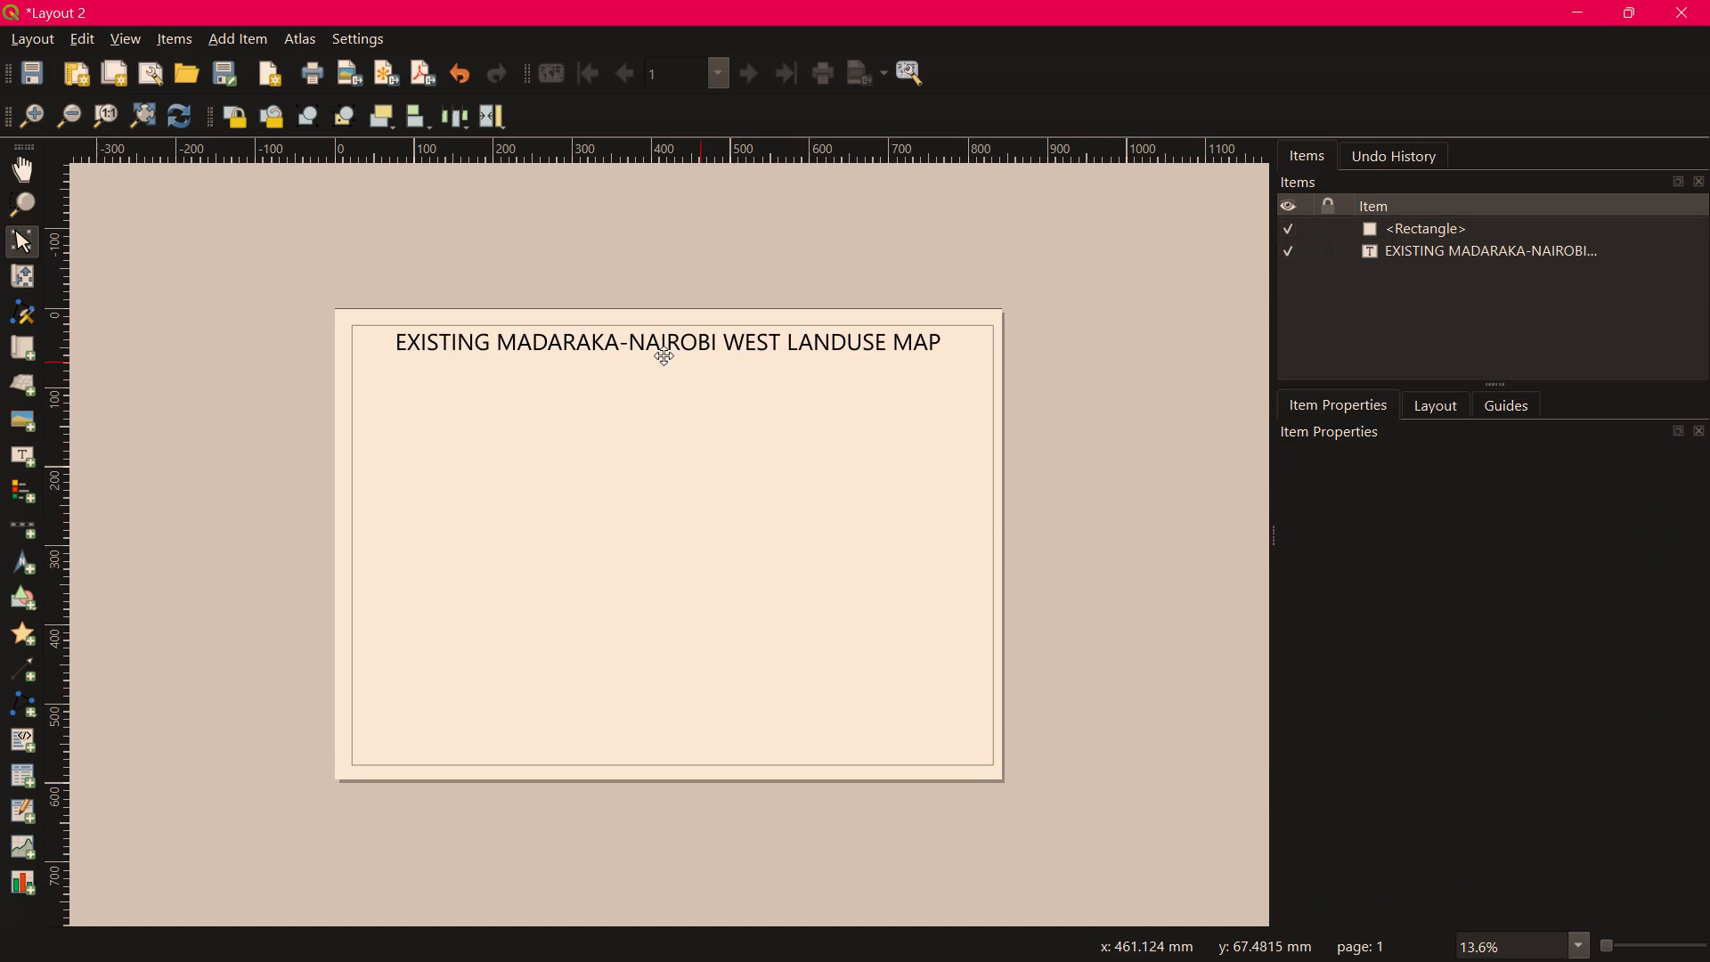
Narrow the rectangular border frame slightly by moving its right edge inward, and deselect it.
{"action": "left_click", "coordinate": [719, 575]}
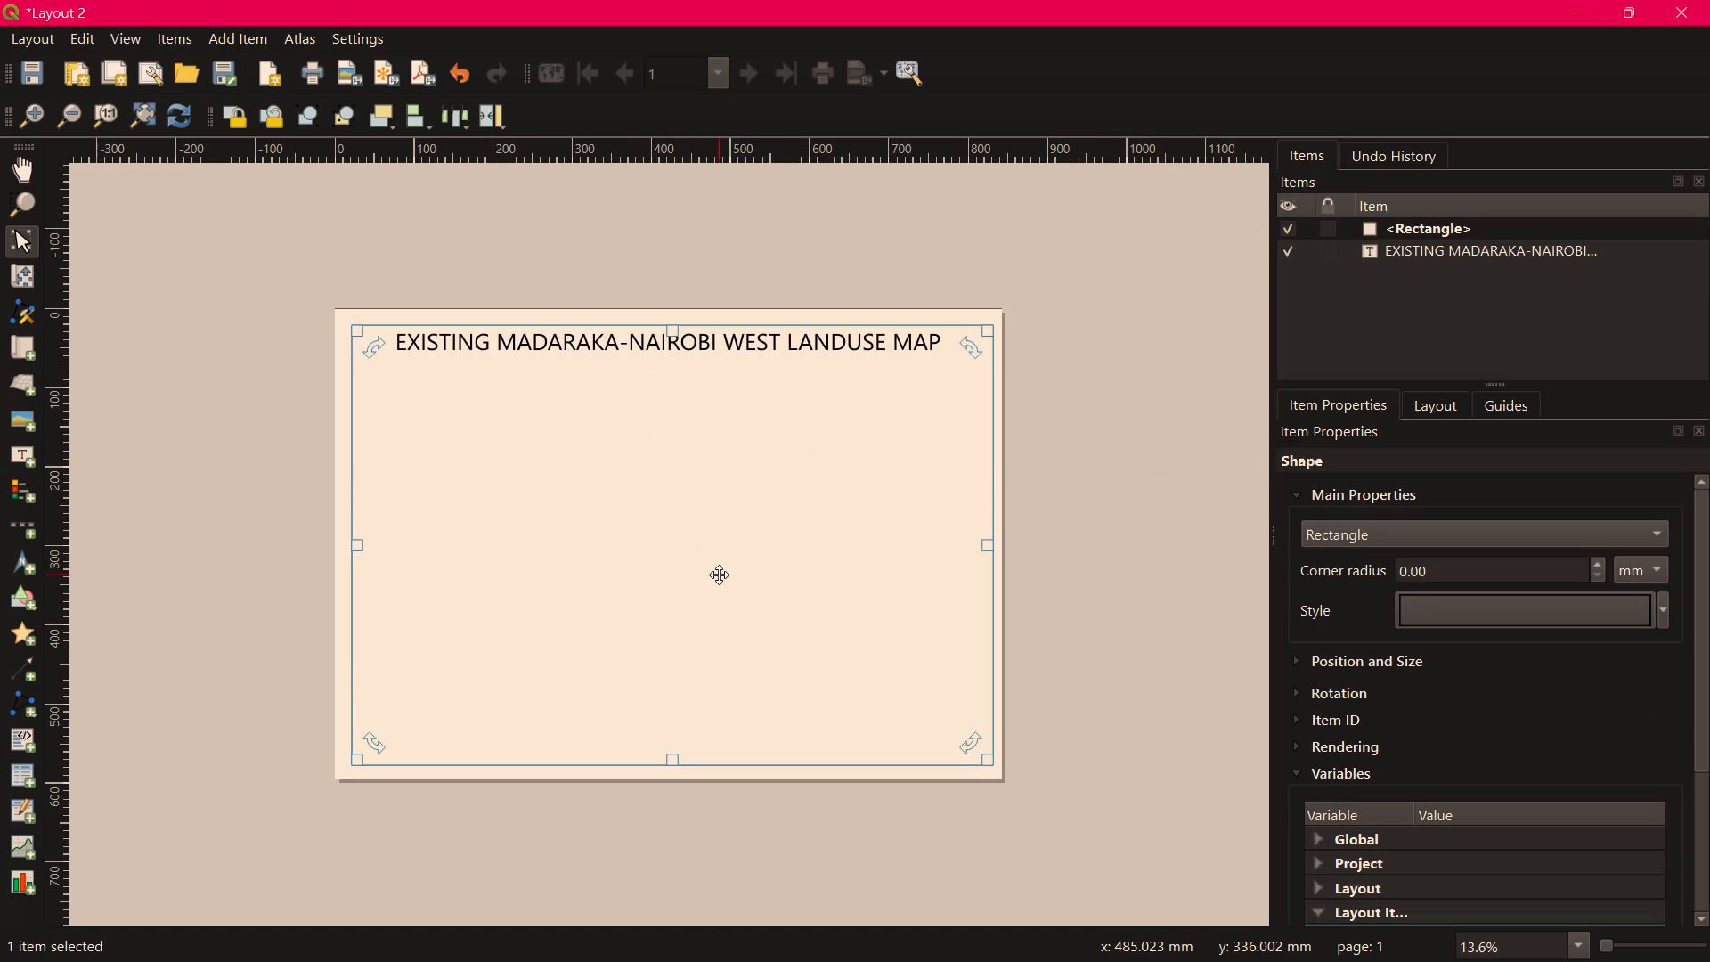
{"action": "left_click_drag", "start_coordinate": [989, 545], "coordinate": [981, 547]}
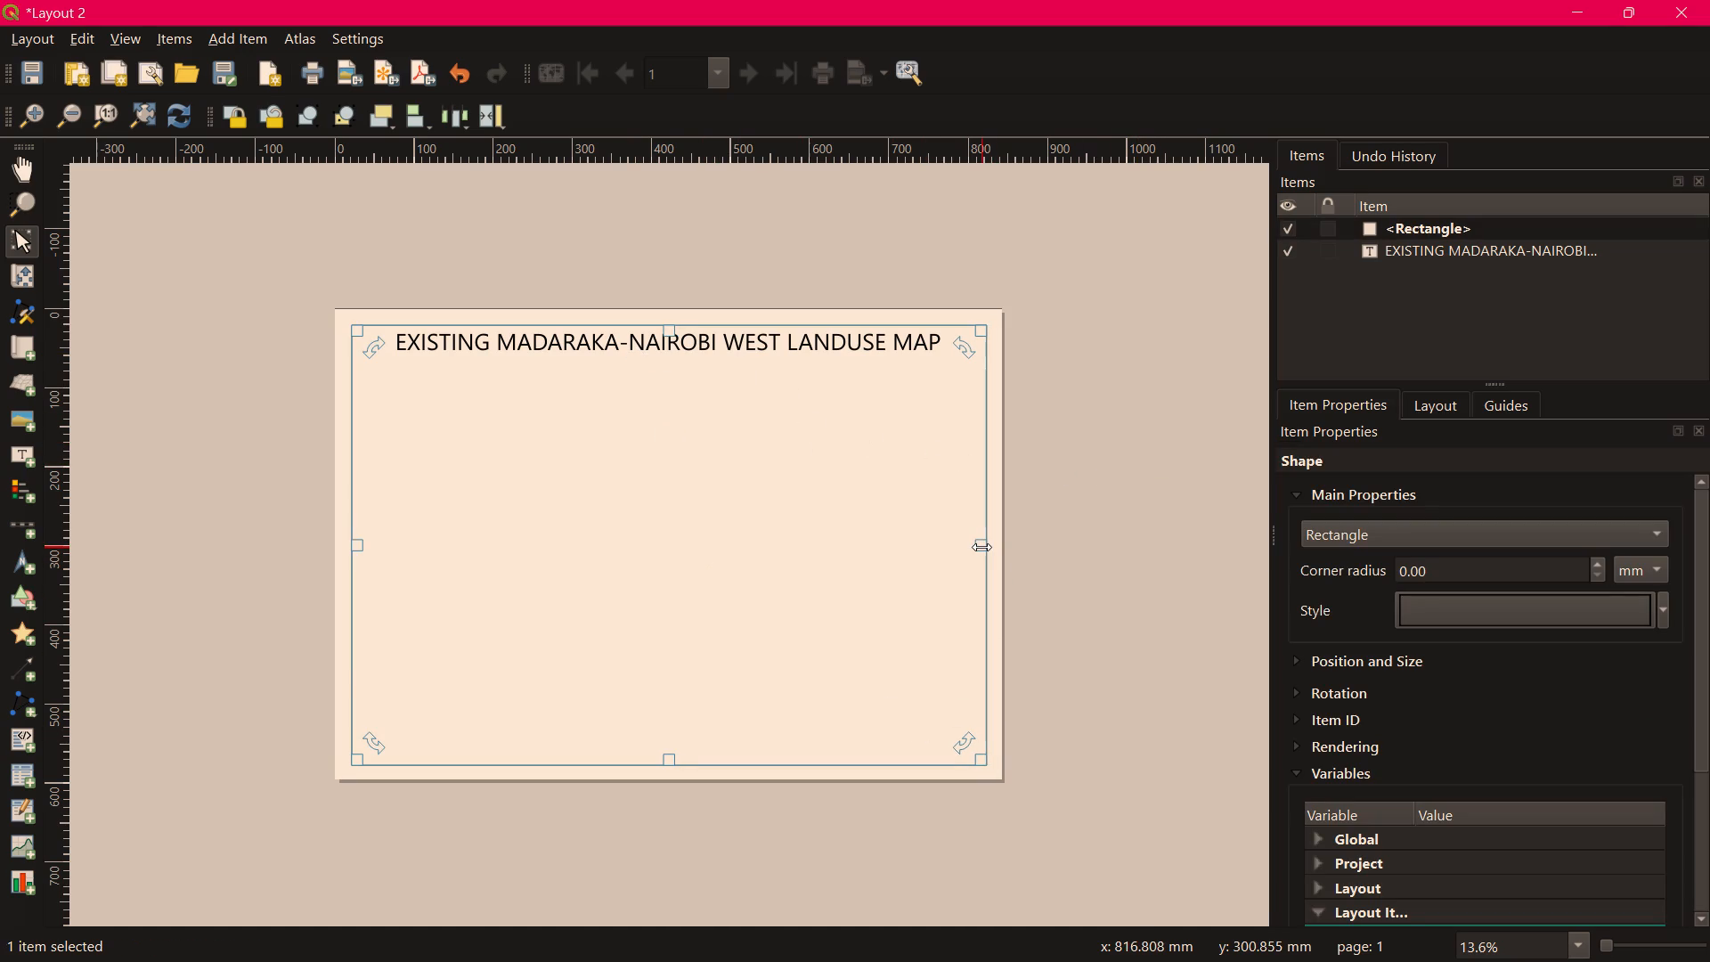
{"action": "left_click", "coordinate": [1114, 514]}
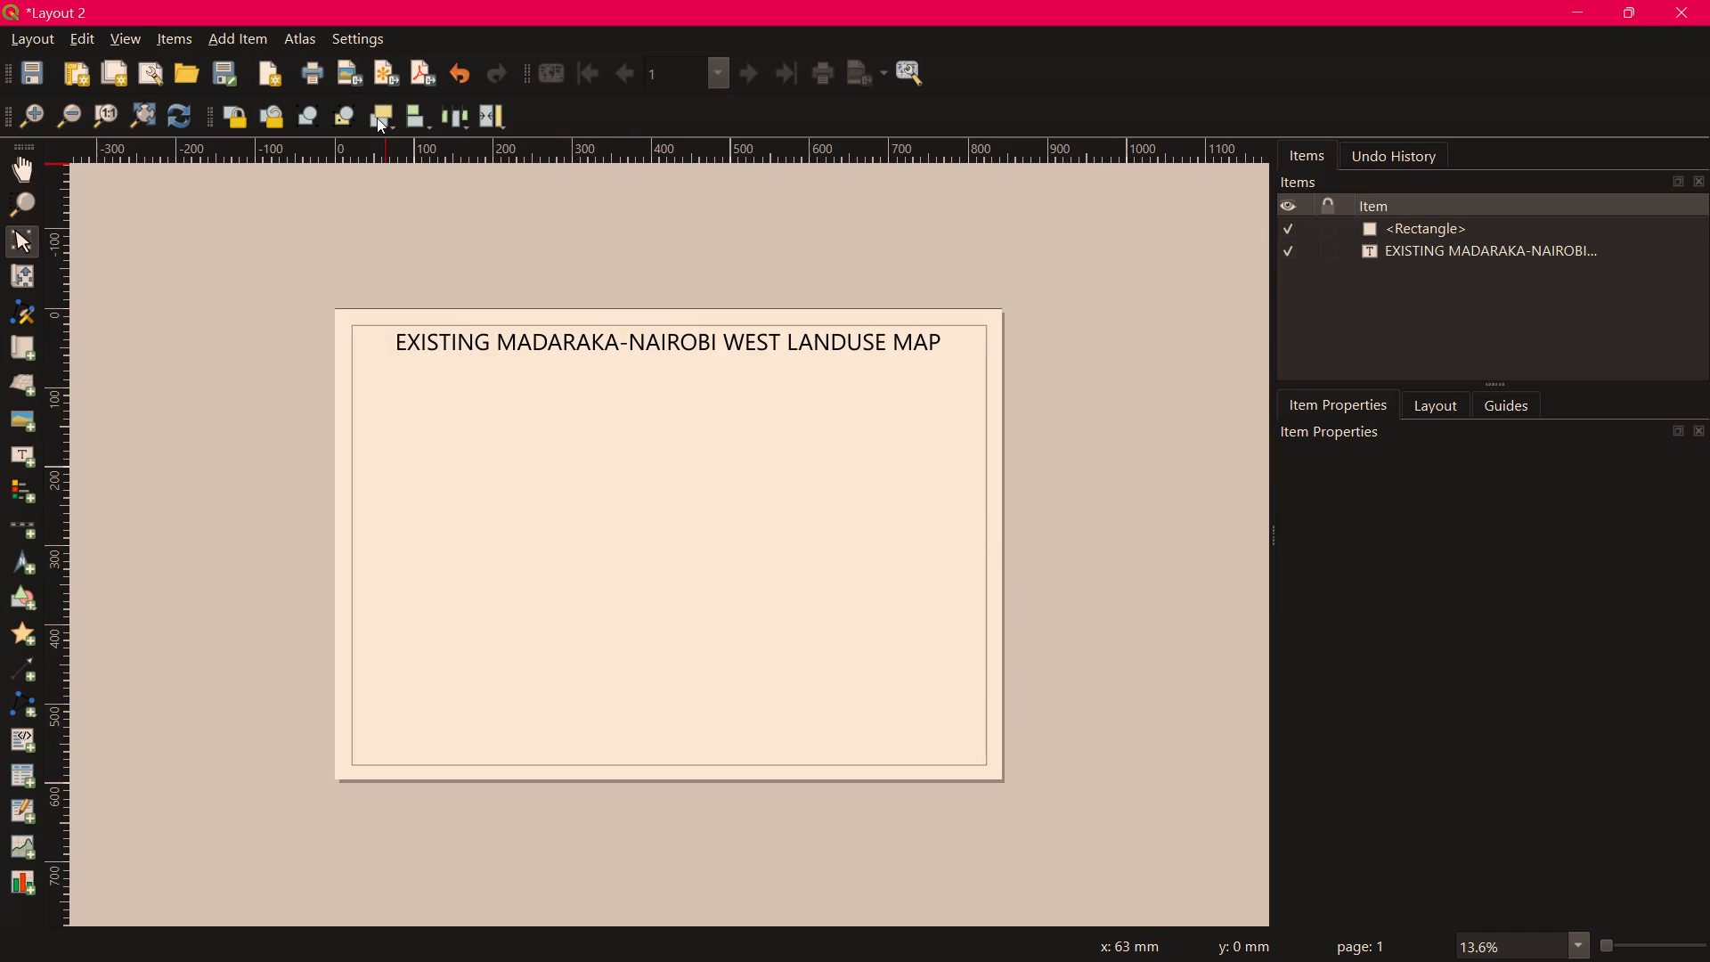
Add a map item below the title, filling most of the space inside the border frame.
{"action": "left_click", "coordinate": [251, 33]}
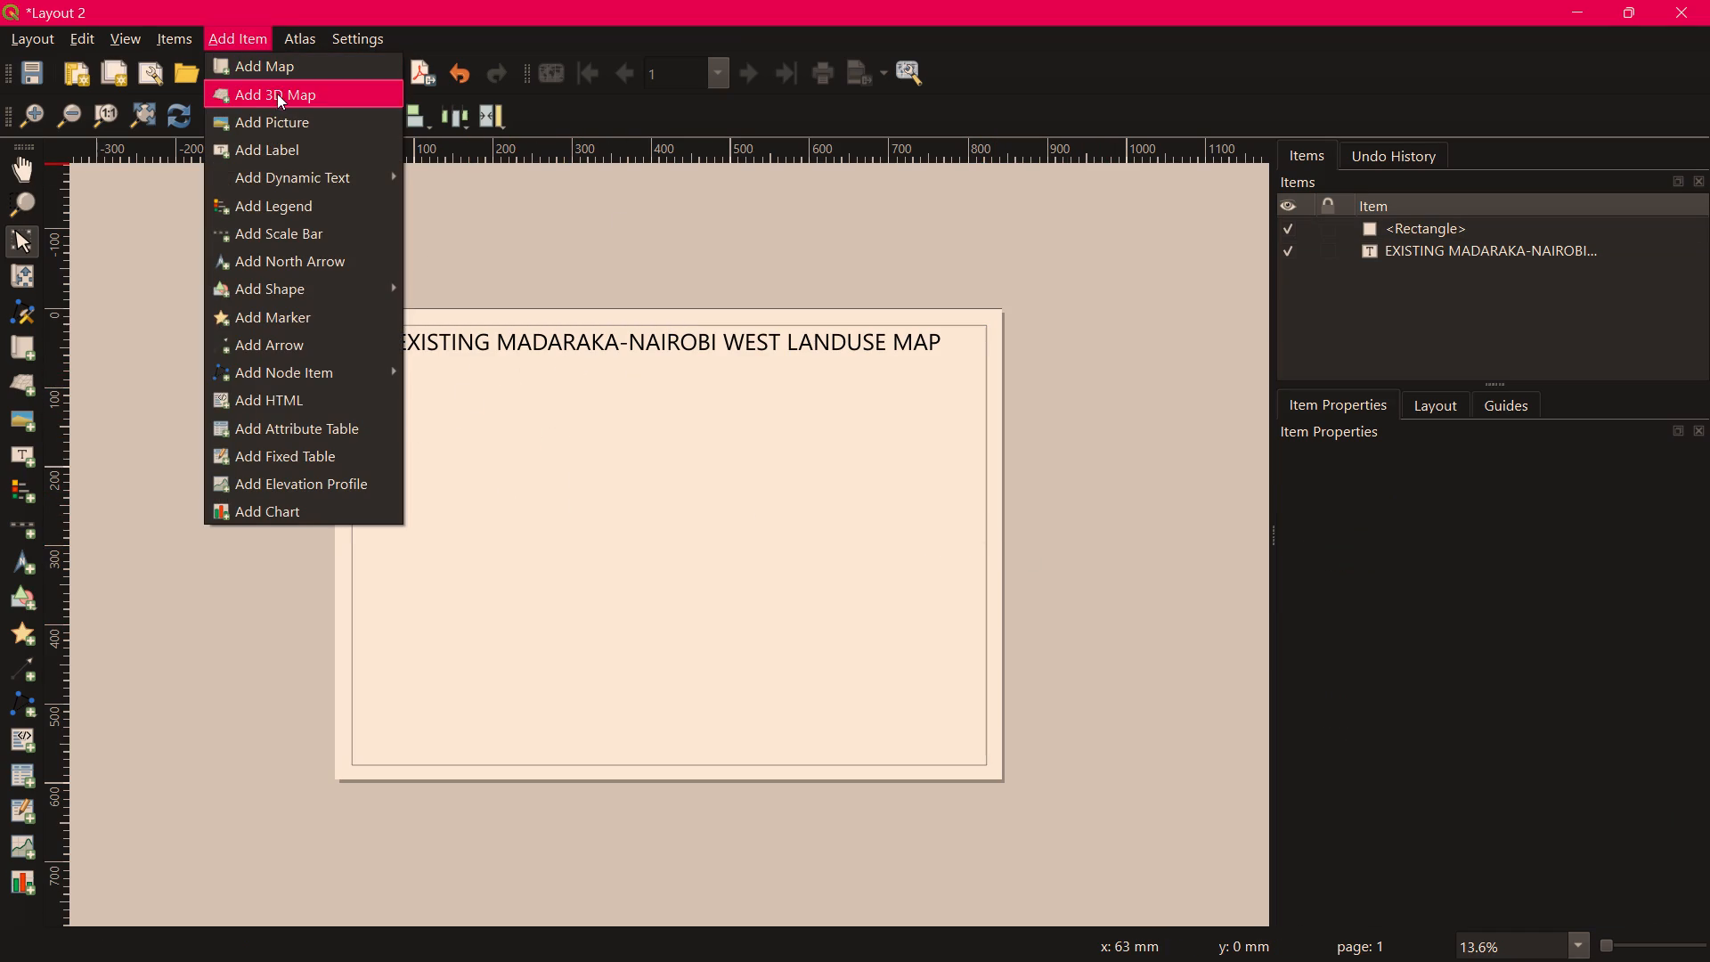
{"action": "left_click", "coordinate": [295, 70]}
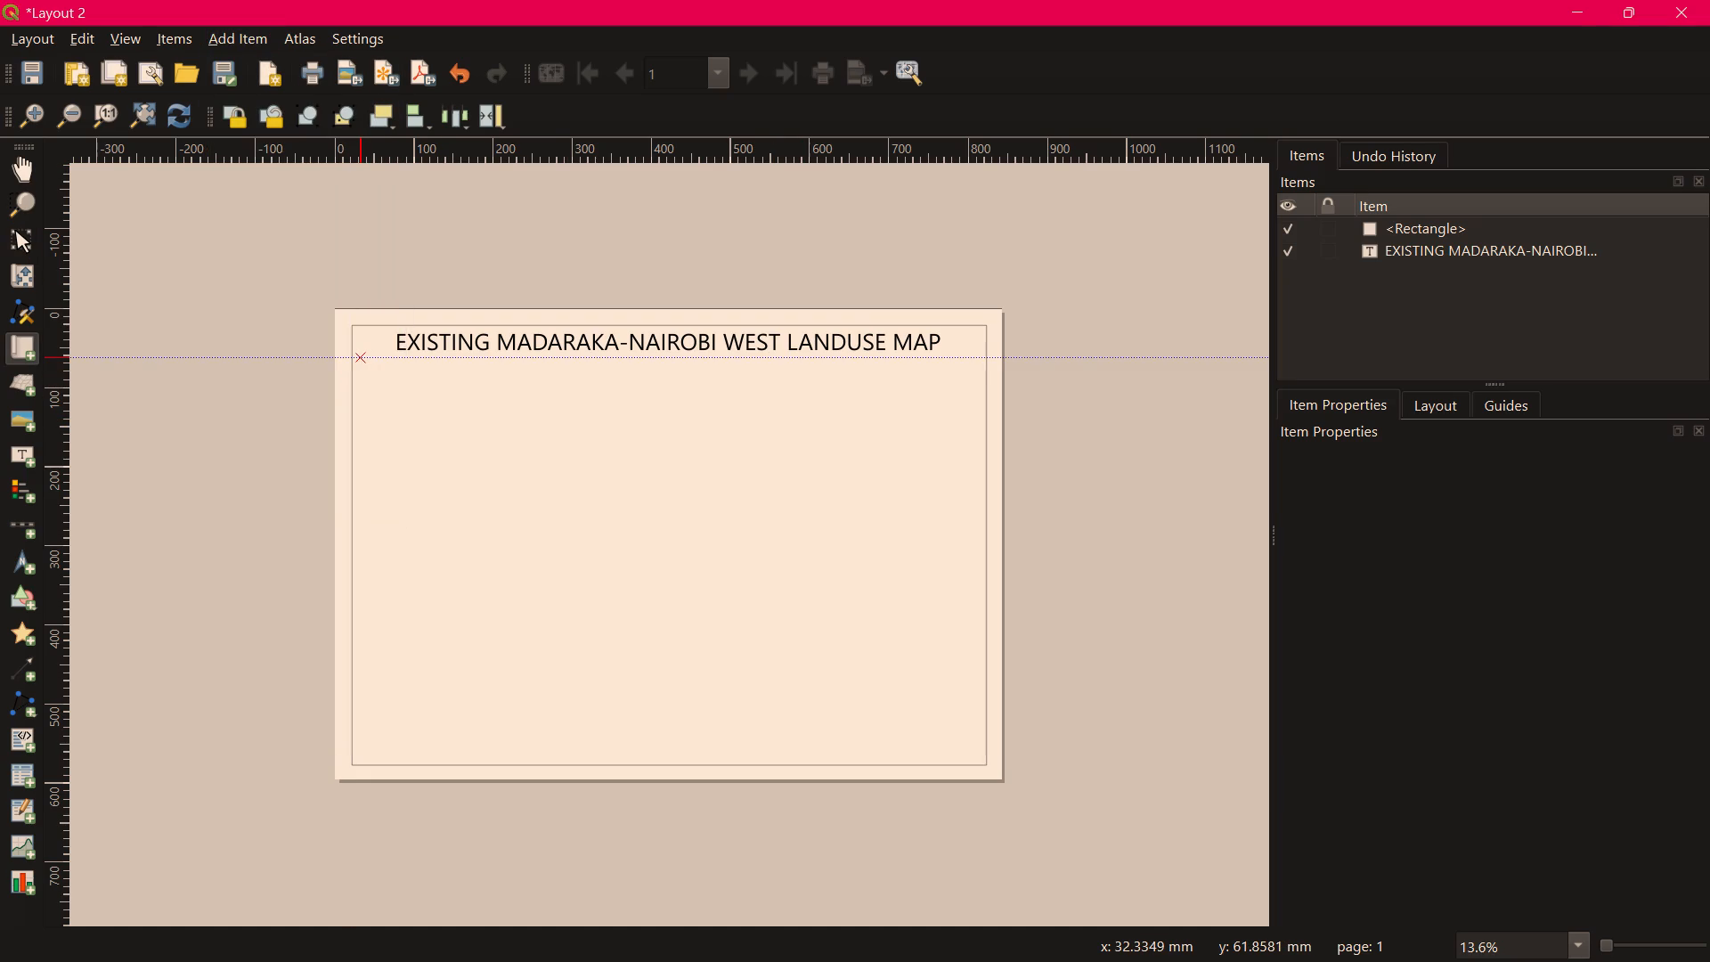
{"action": "left_click_drag", "start_coordinate": [361, 358], "coordinate": [869, 679]}
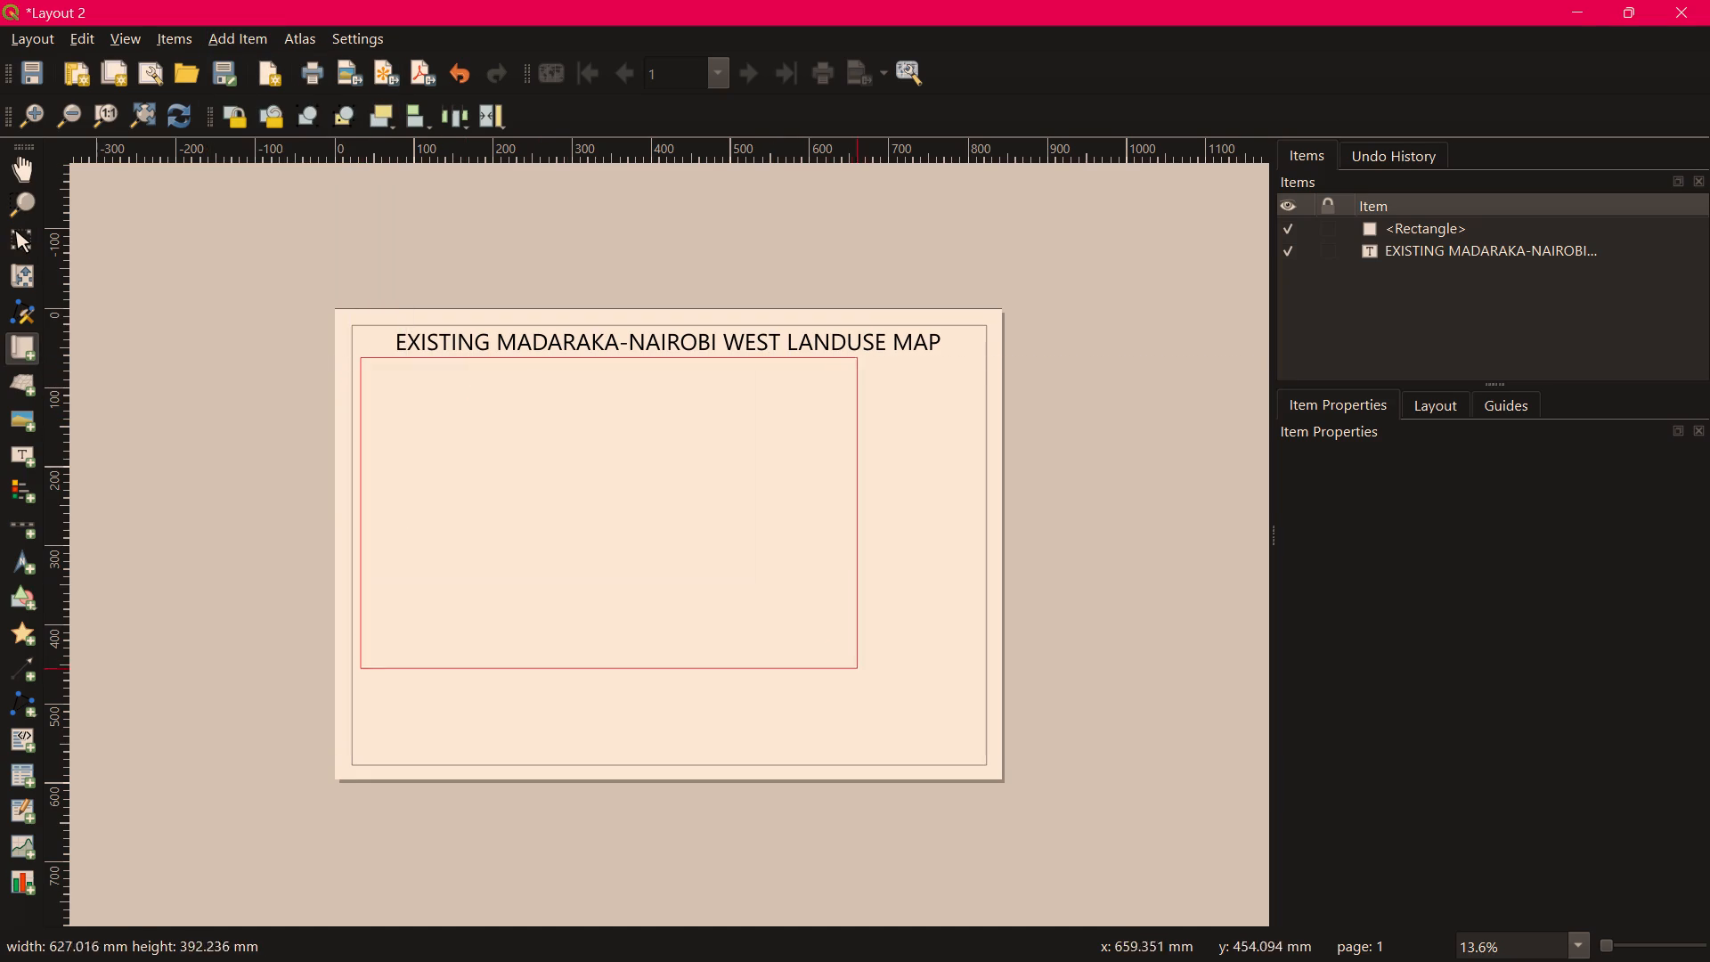
{"action": "left_click_drag", "start_coordinate": [869, 679], "coordinate": [953, 746]}
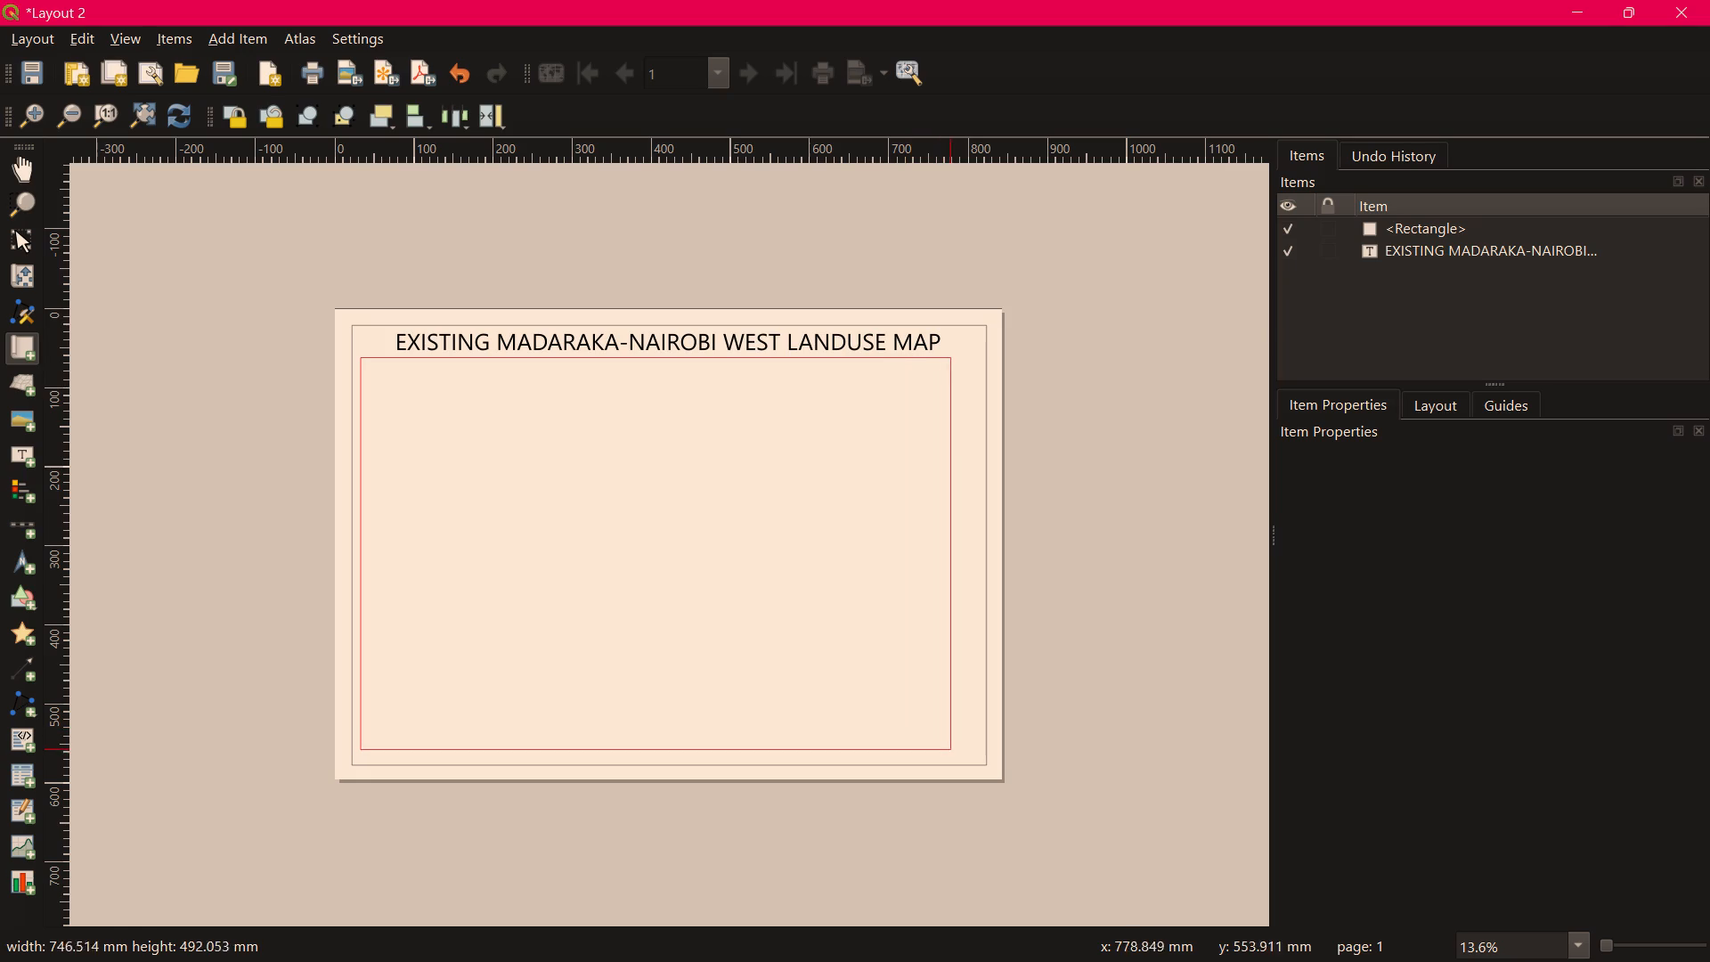
{"action": "left_click_drag", "start_coordinate": [953, 746], "coordinate": [965, 752]}
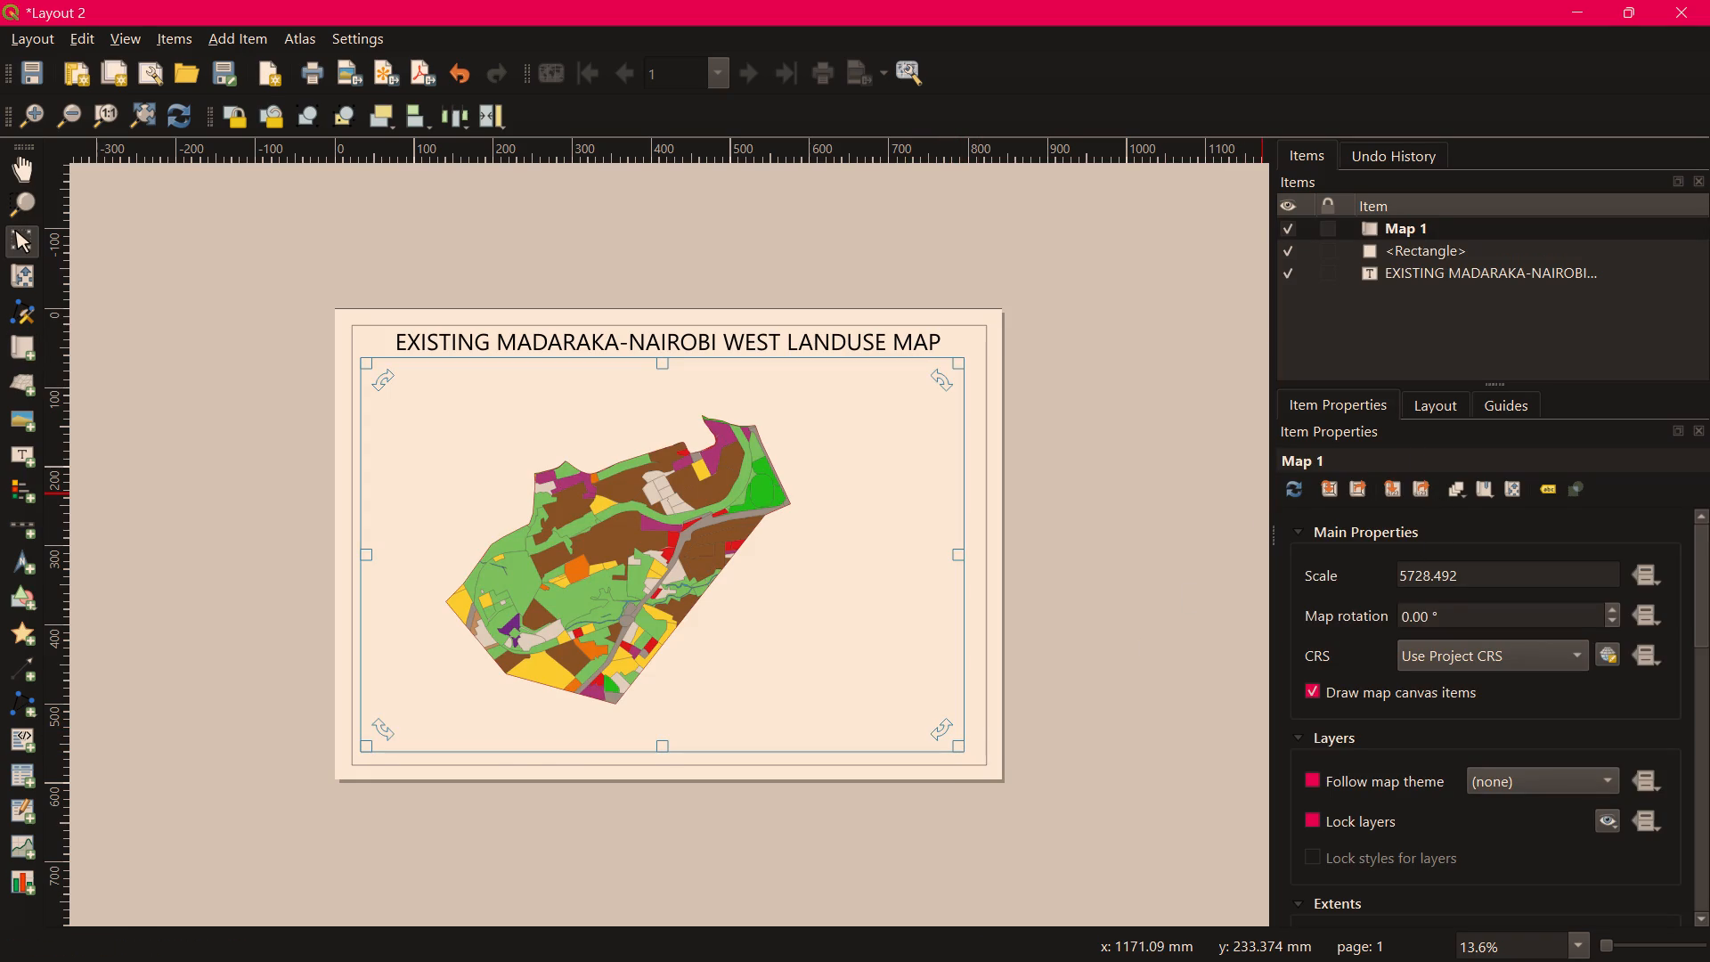
Set the map's scale to 5000 and deselect the map.
{"action": "left_click_drag", "start_coordinate": [1461, 571], "coordinate": [1396, 574]}
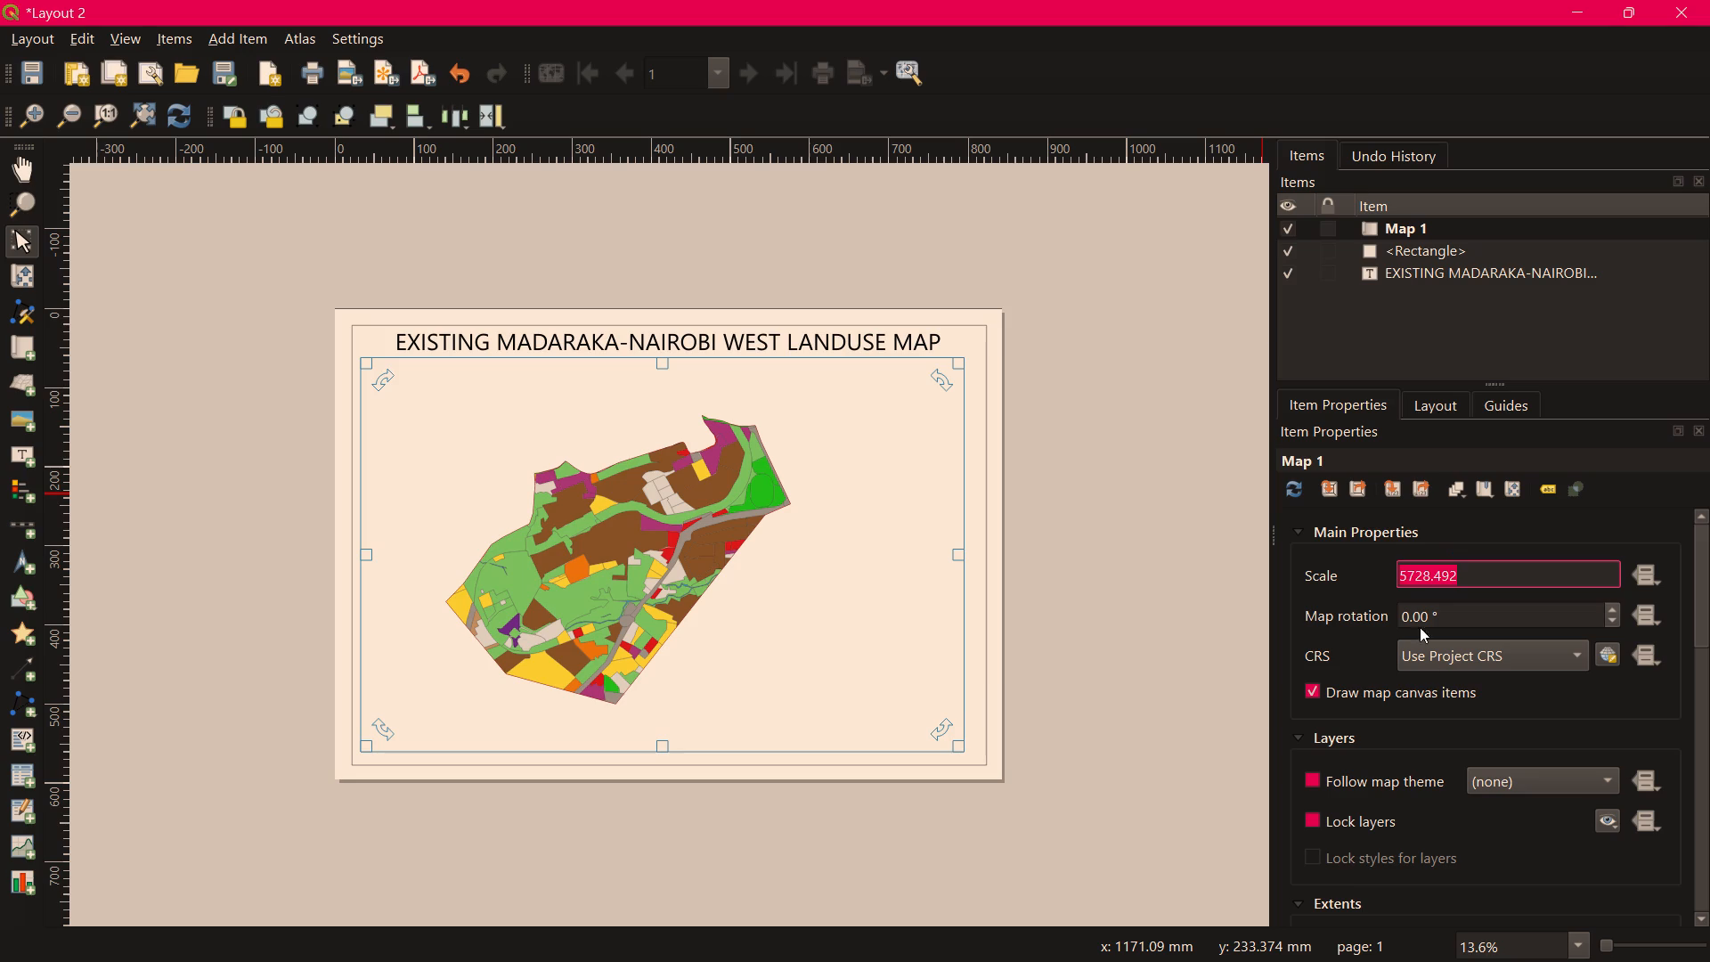
{"action": "key", "text": "5"}
{"action": "type", "text": "000"}
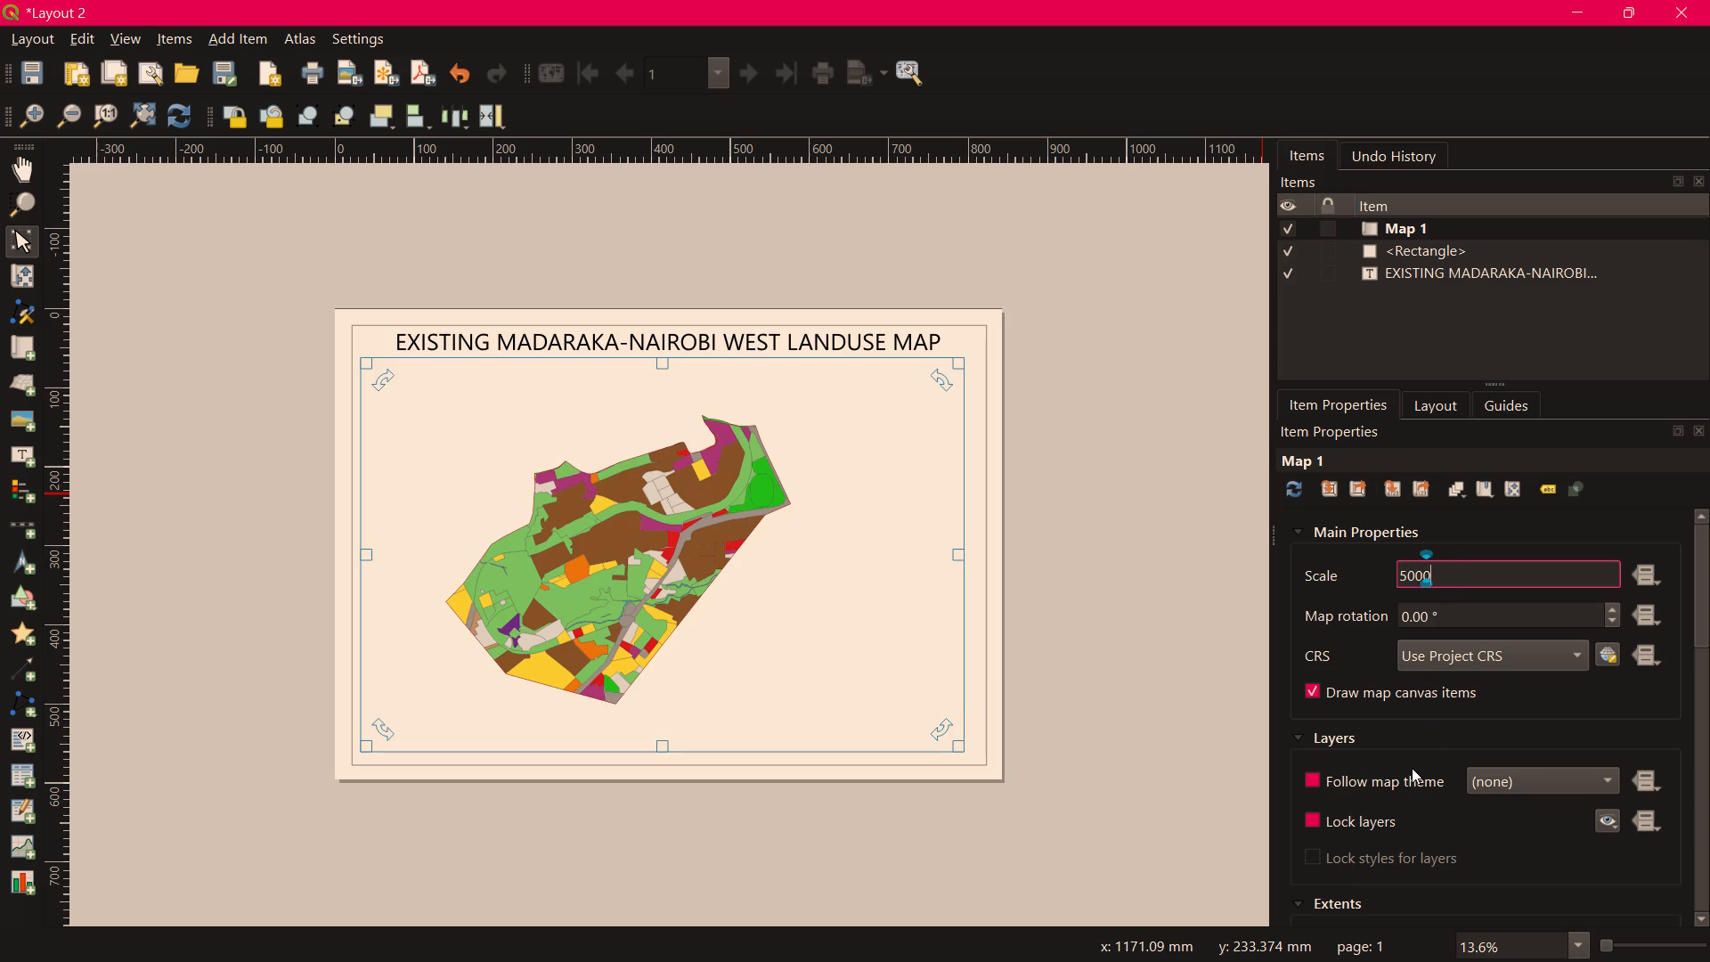
{"action": "left_click", "coordinate": [1234, 527]}
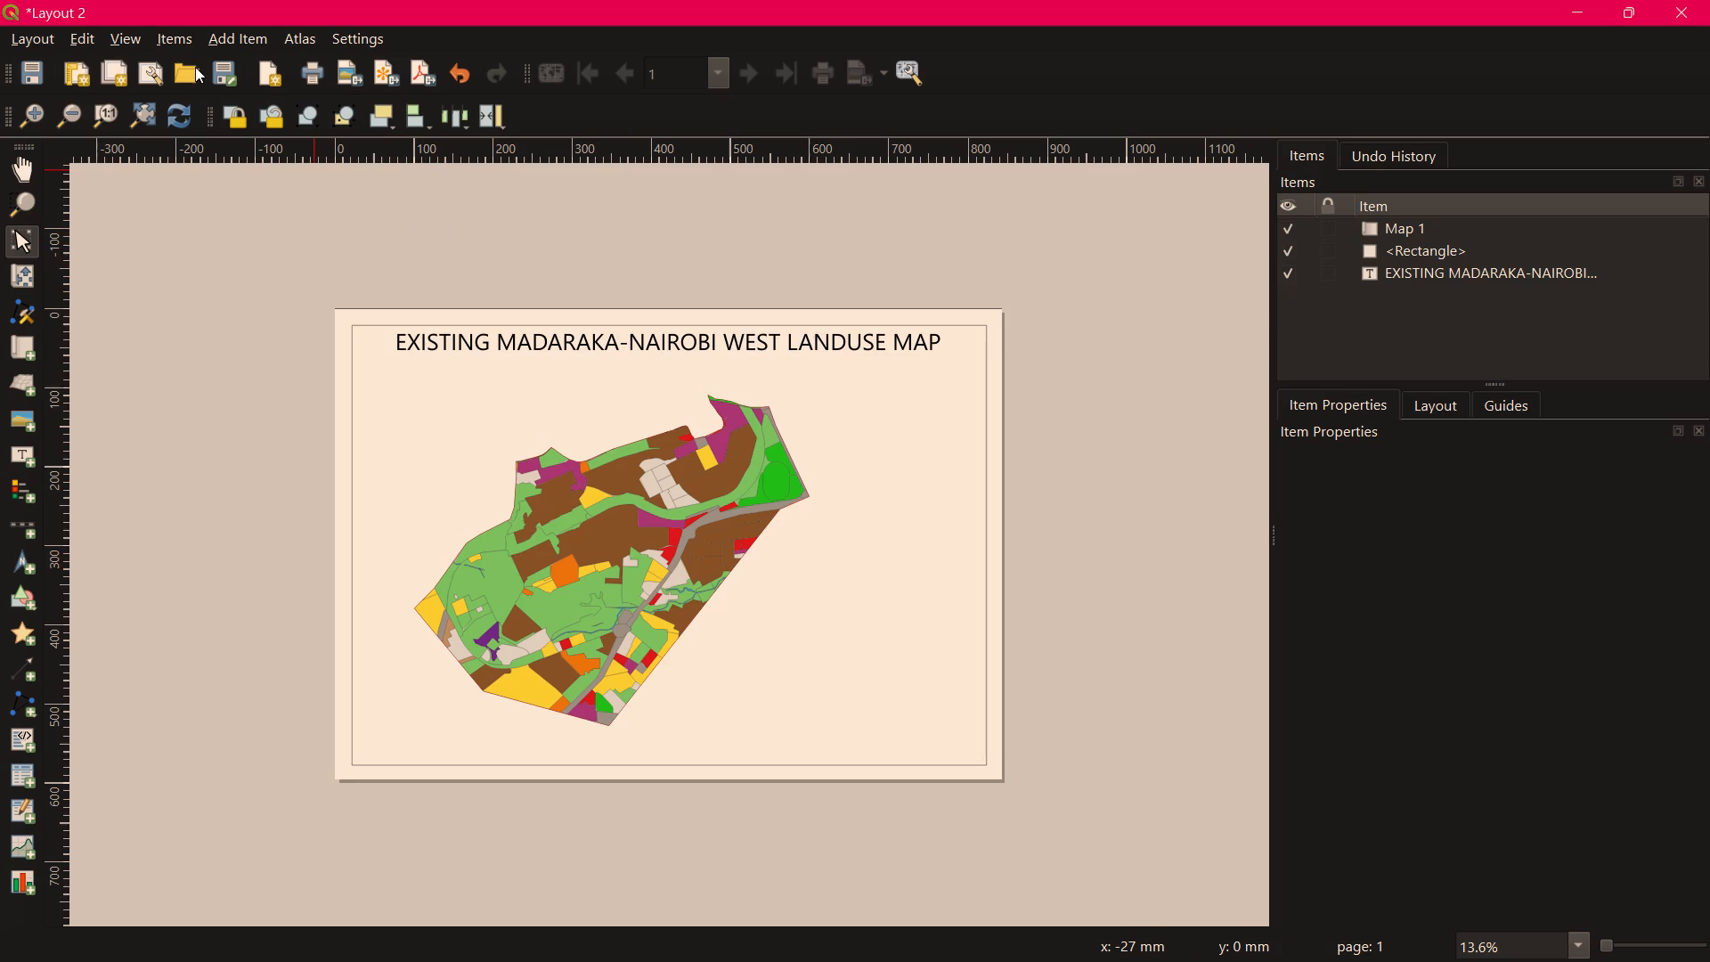
Add a north arrow in the empty area just below the start of the title, above the map's upper-left part.
{"action": "left_click", "coordinate": [224, 37]}
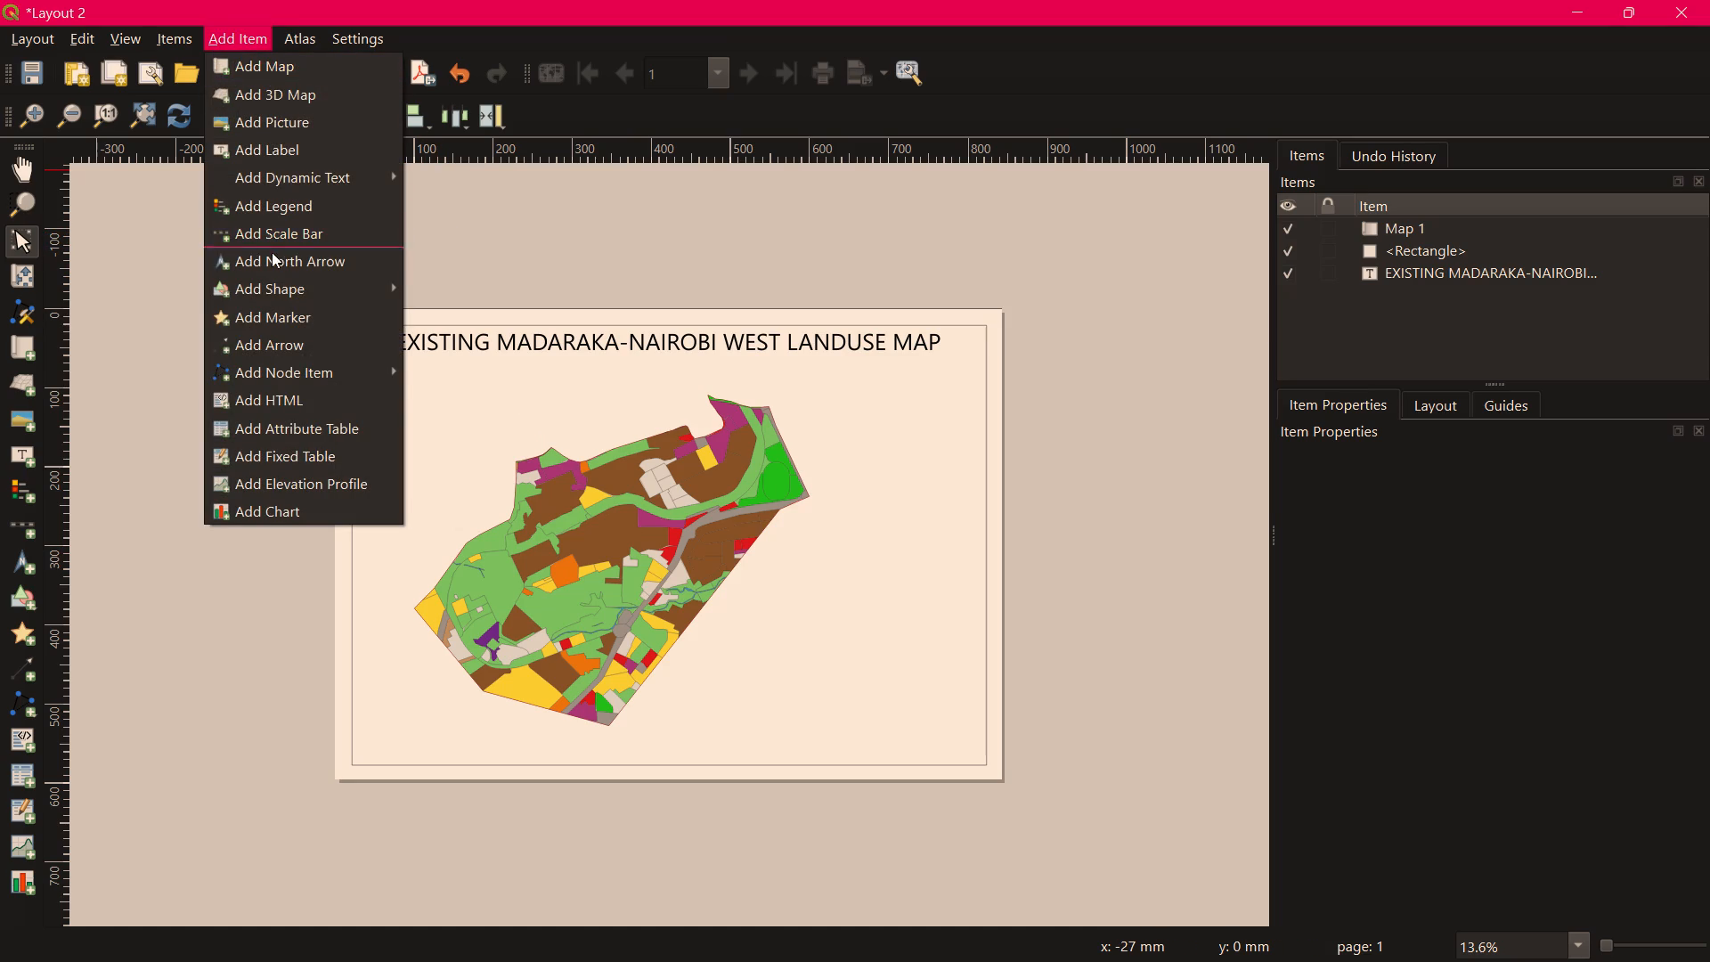
{"action": "left_click", "coordinate": [311, 265]}
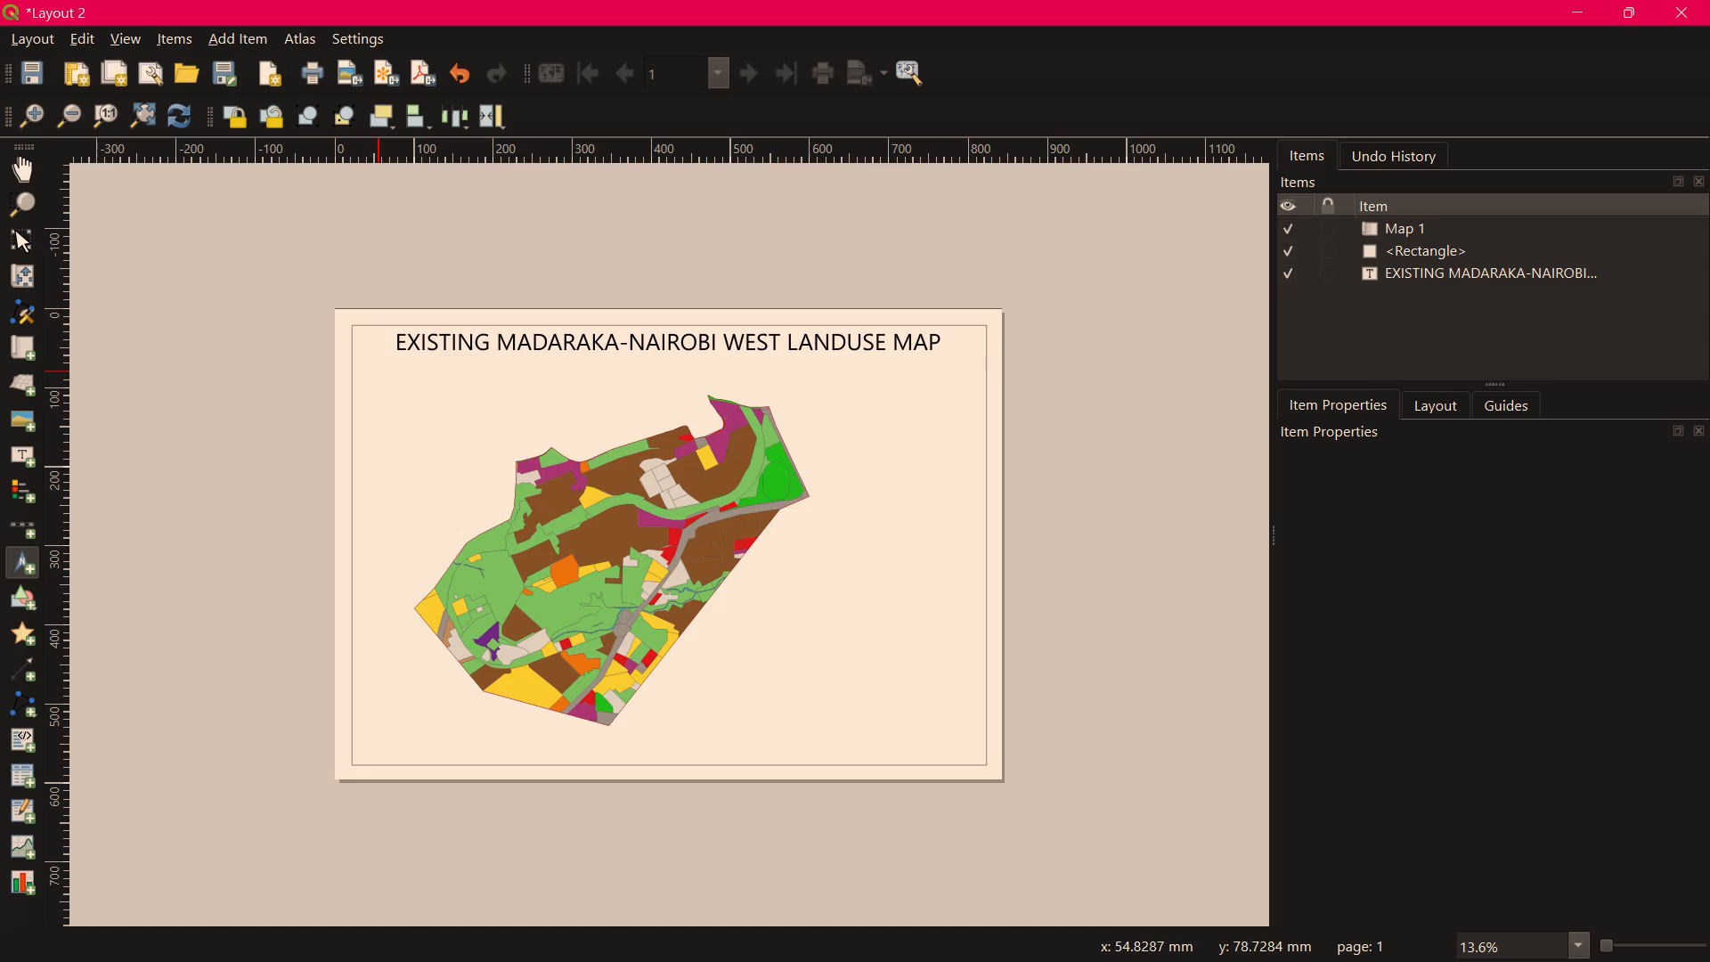
{"action": "left_click_drag", "start_coordinate": [398, 367], "coordinate": [456, 412]}
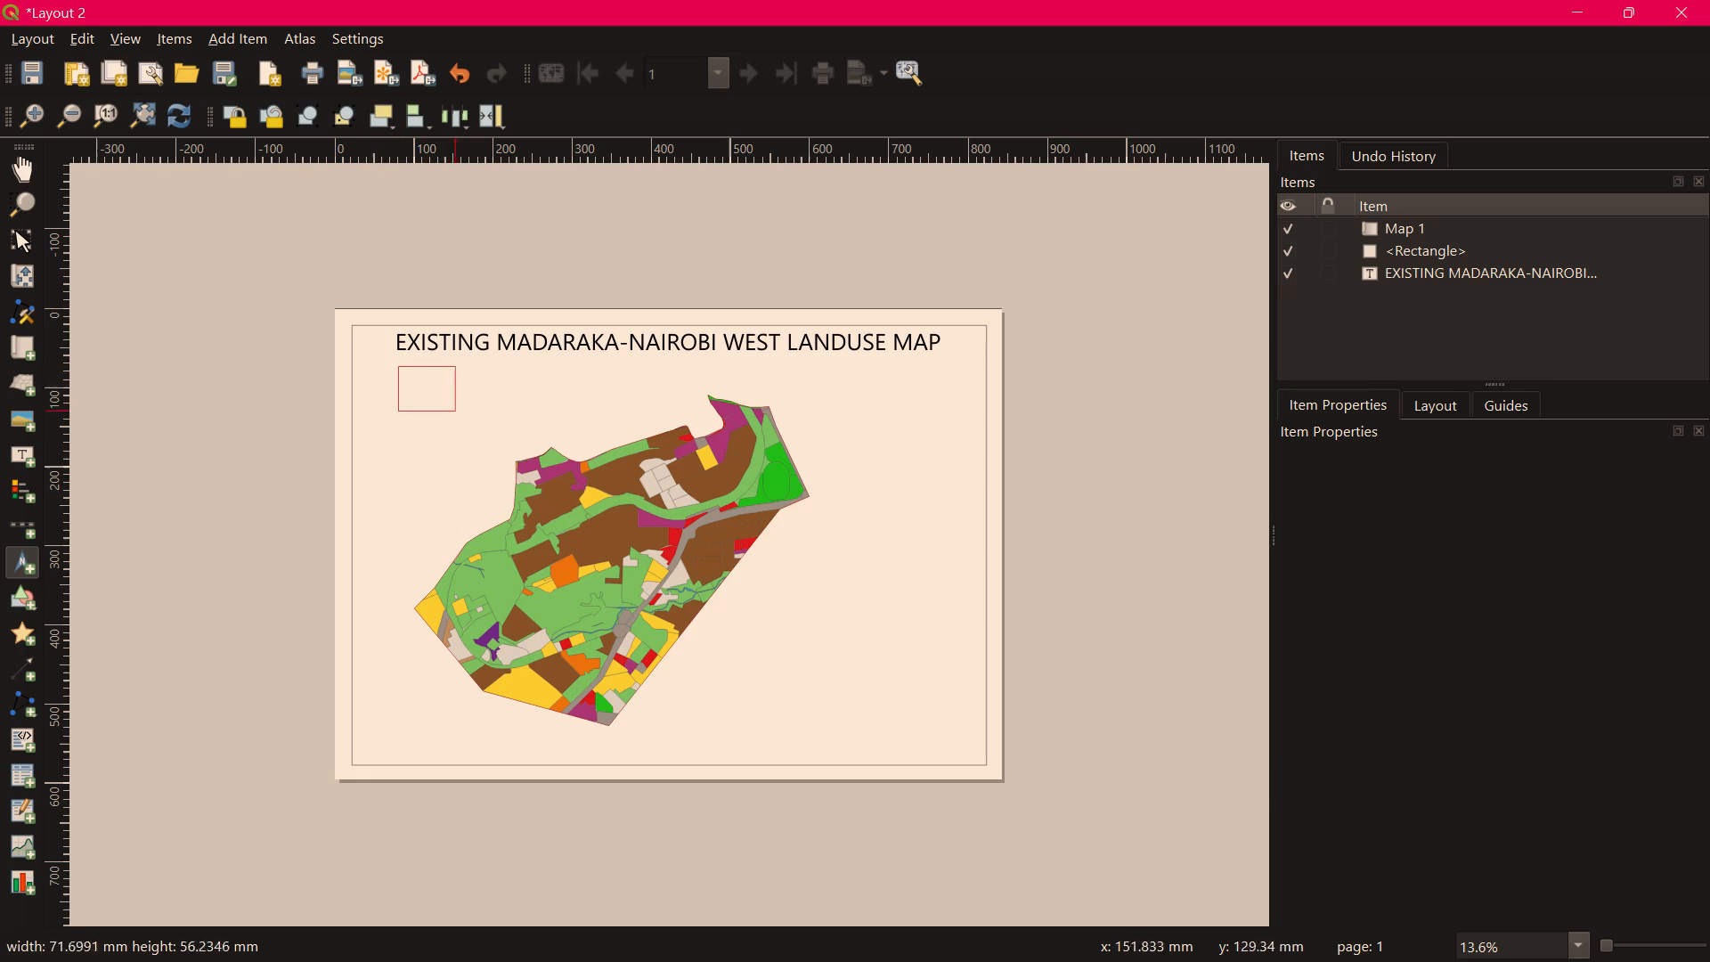
{"action": "left_click_drag", "start_coordinate": [456, 412], "coordinate": [474, 428]}
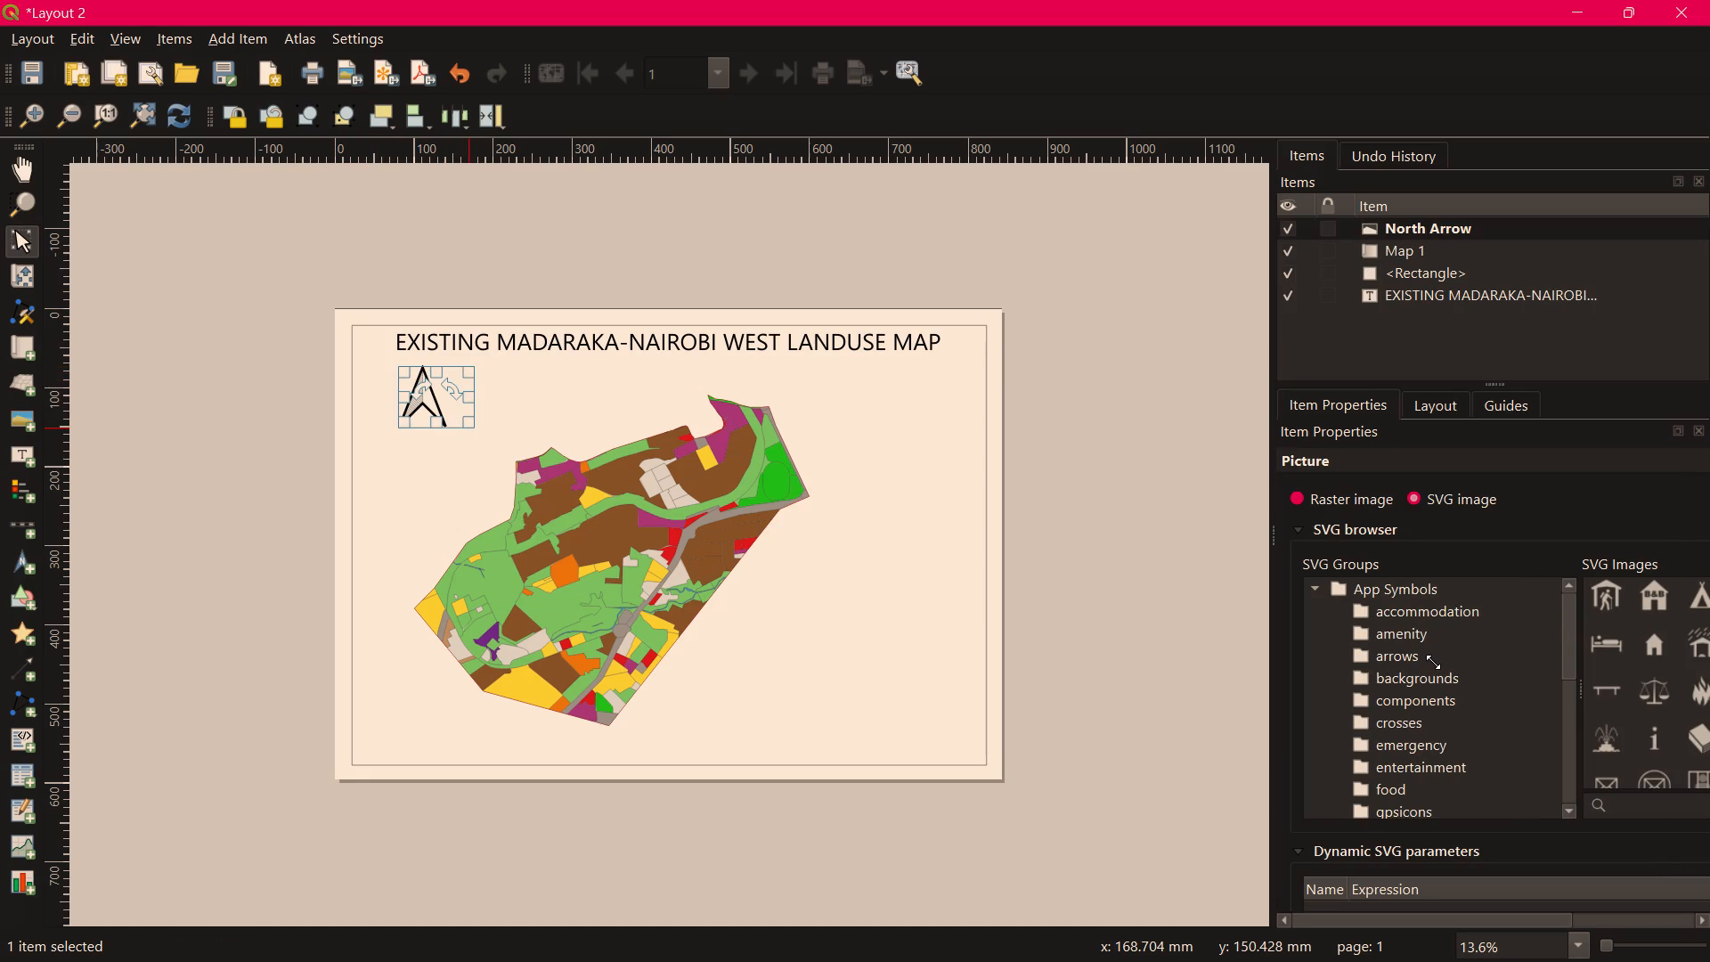
Change the north arrow's image to NorthArrow_04 from the arrows group, set its fill colour to black, and deselect it.
{"action": "left_click", "coordinate": [1433, 662]}
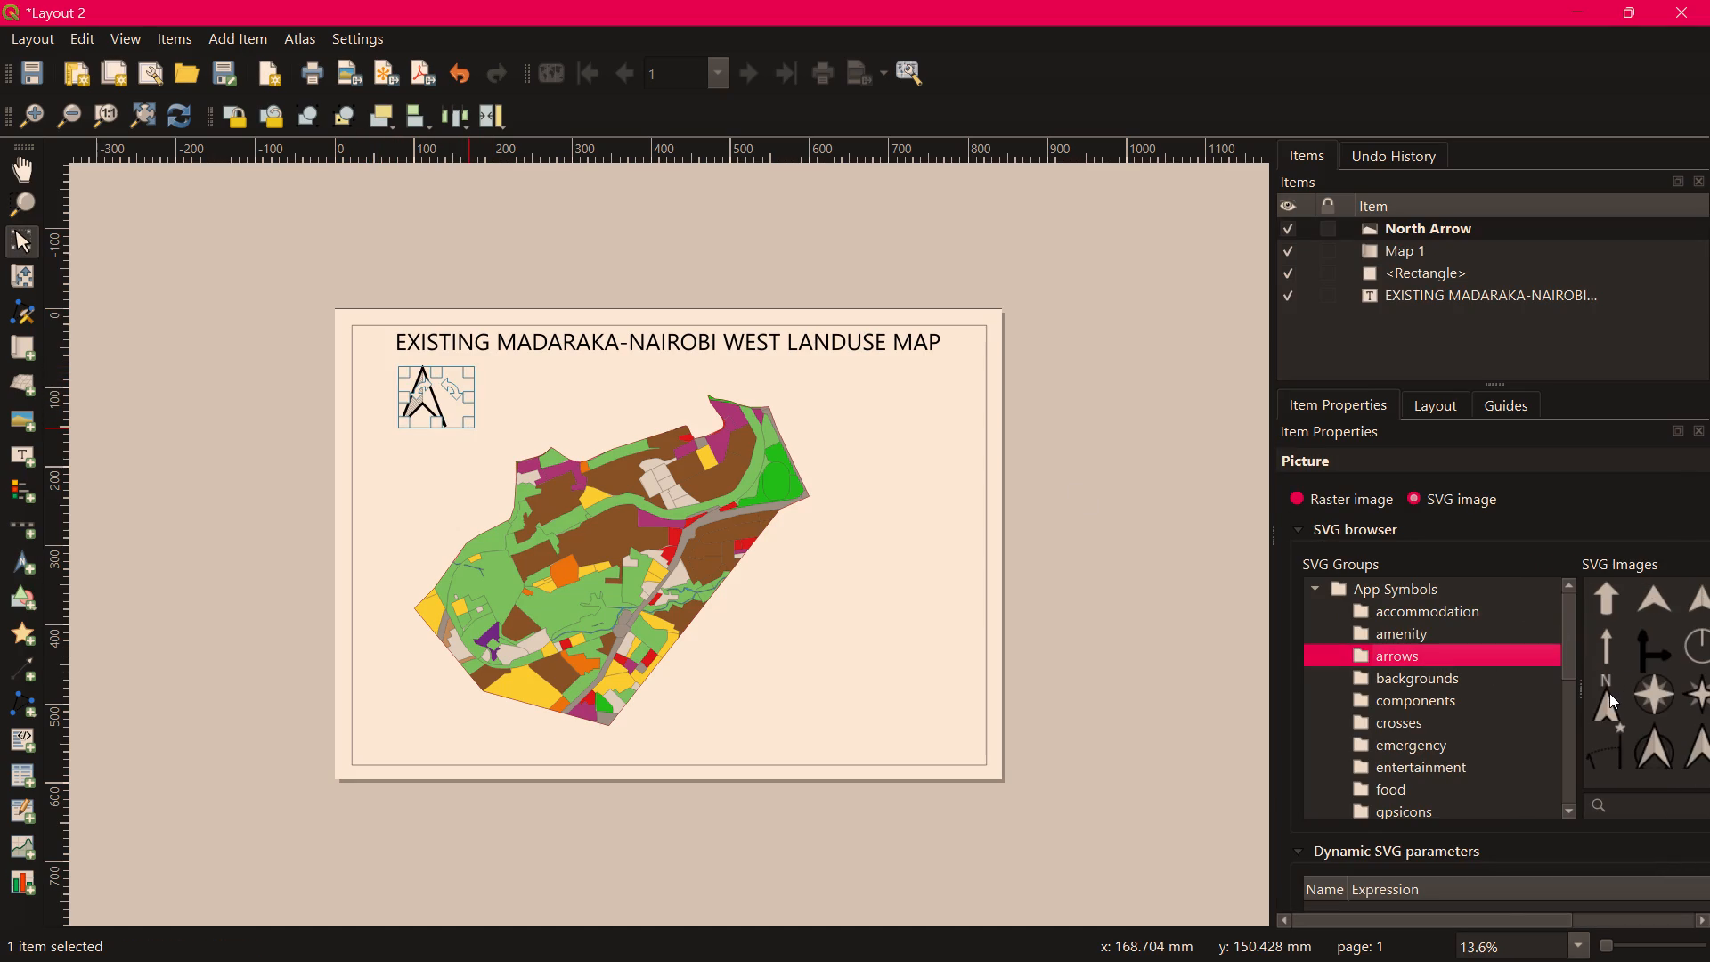
{"action": "left_click", "coordinate": [1609, 693]}
{"action": "scroll", "coordinate": [1318, 716], "scroll_direction": "down", "scroll_amount": 1}
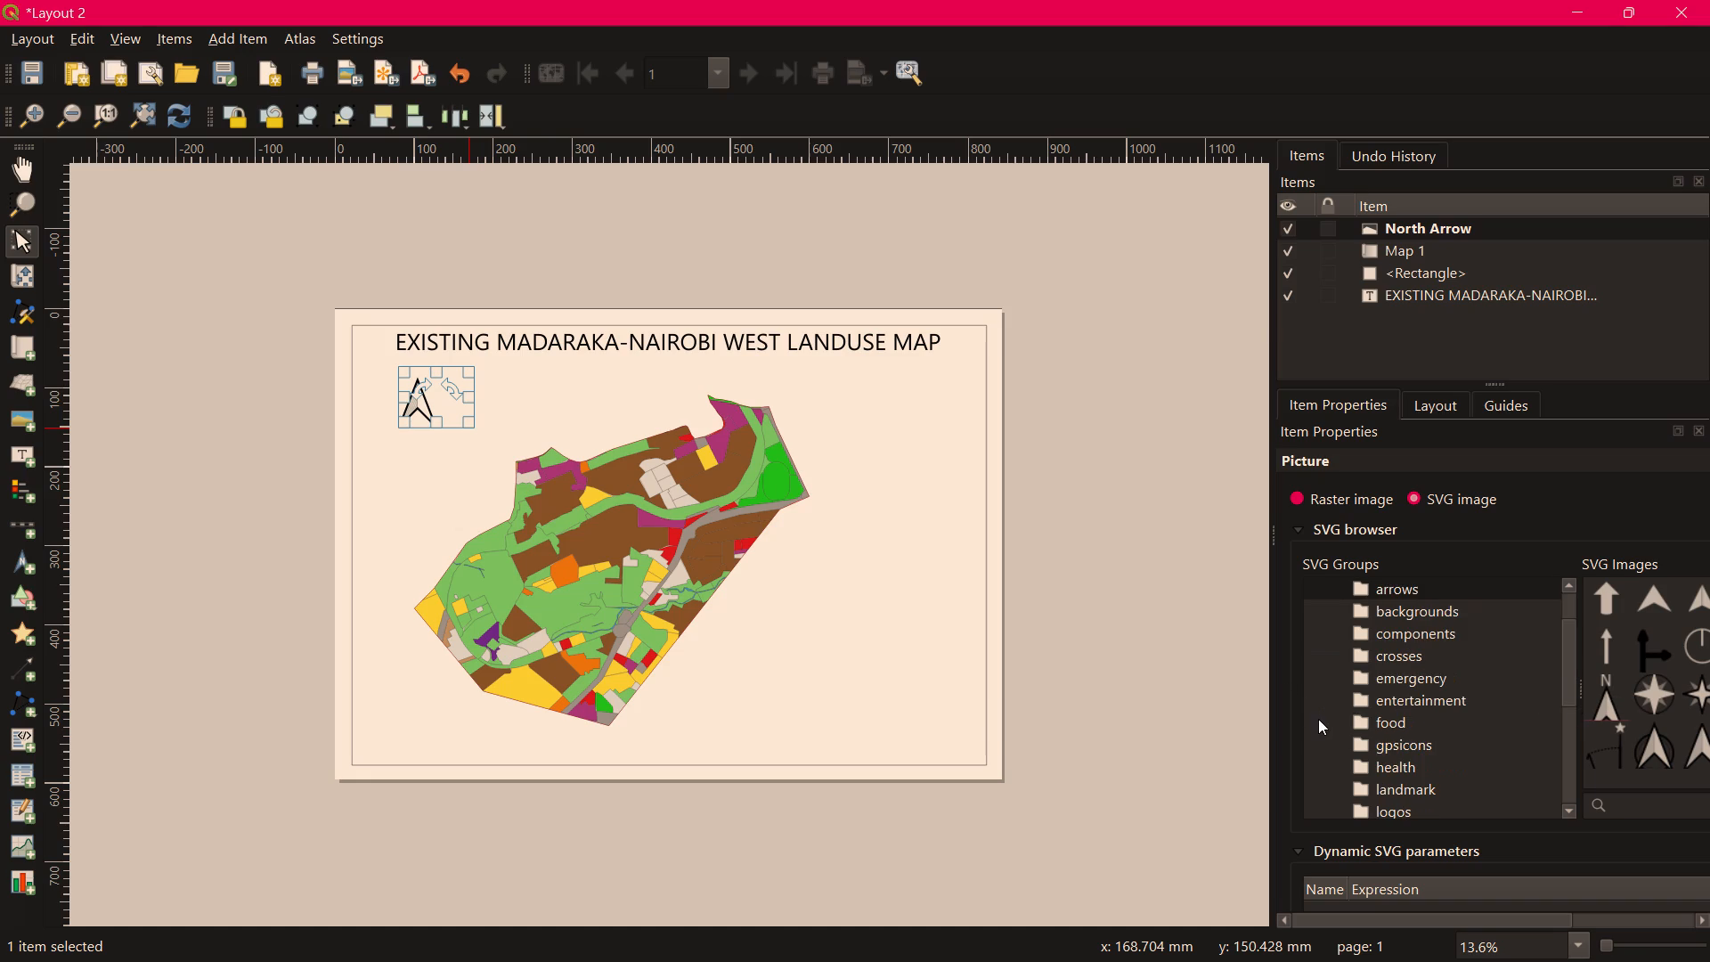
{"action": "scroll", "coordinate": [1289, 758], "scroll_direction": "down", "scroll_amount": 5}
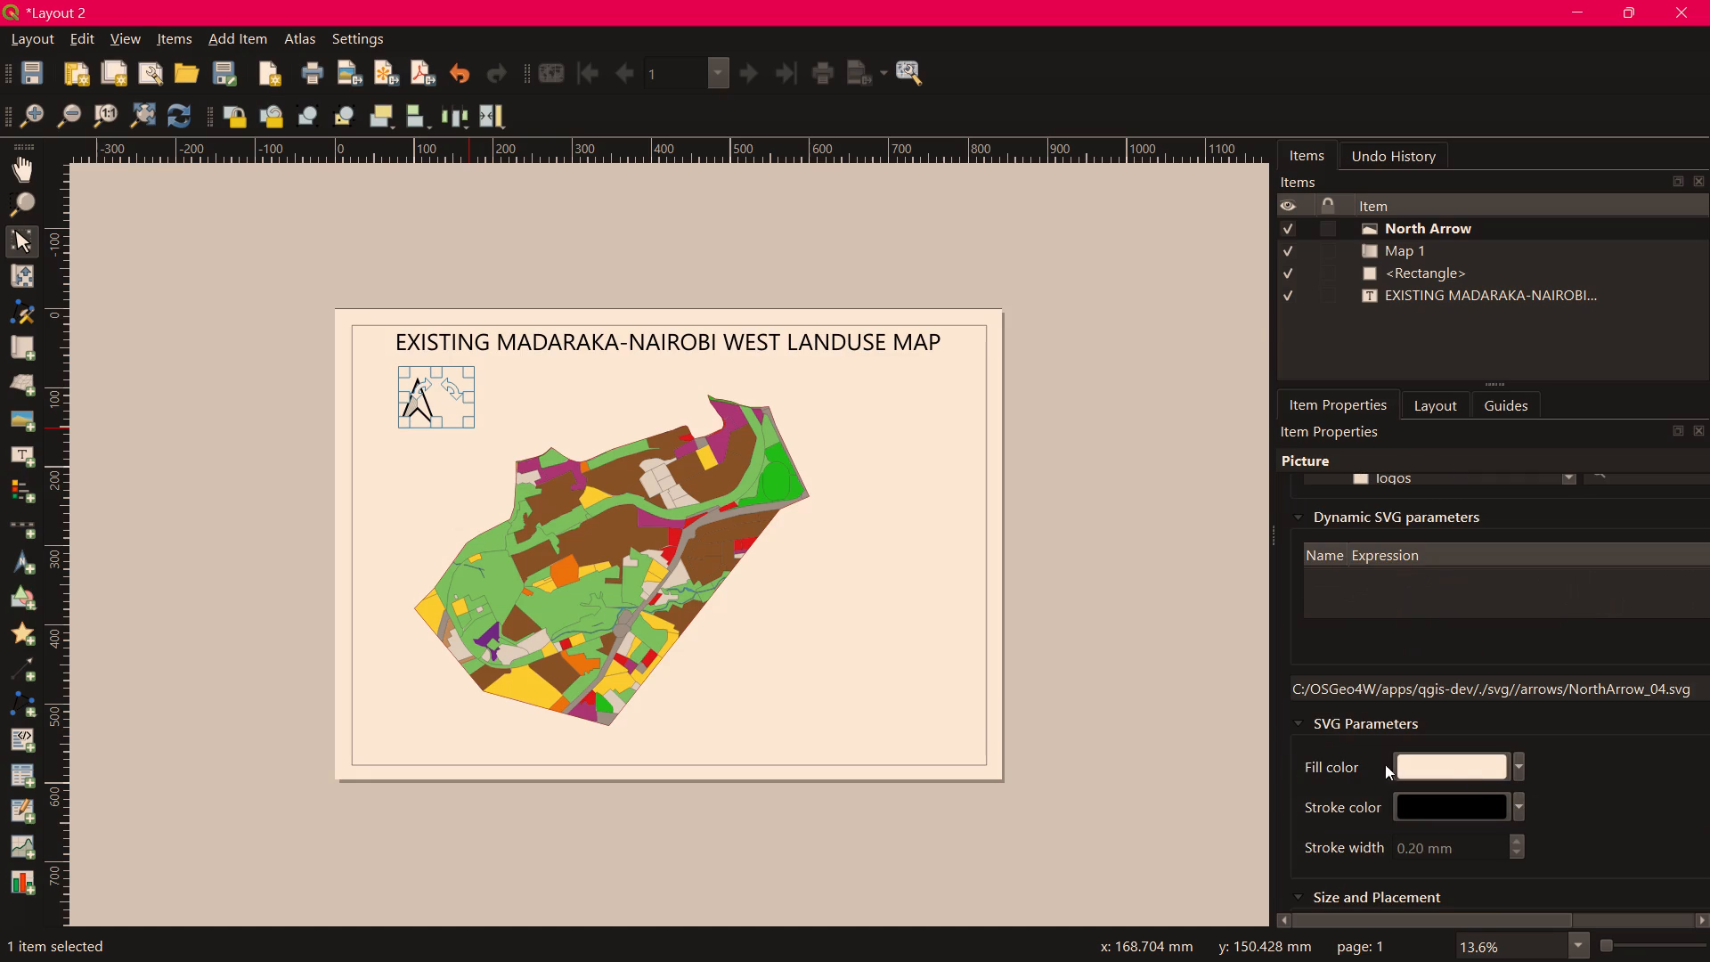
{"action": "left_click", "coordinate": [1515, 759]}
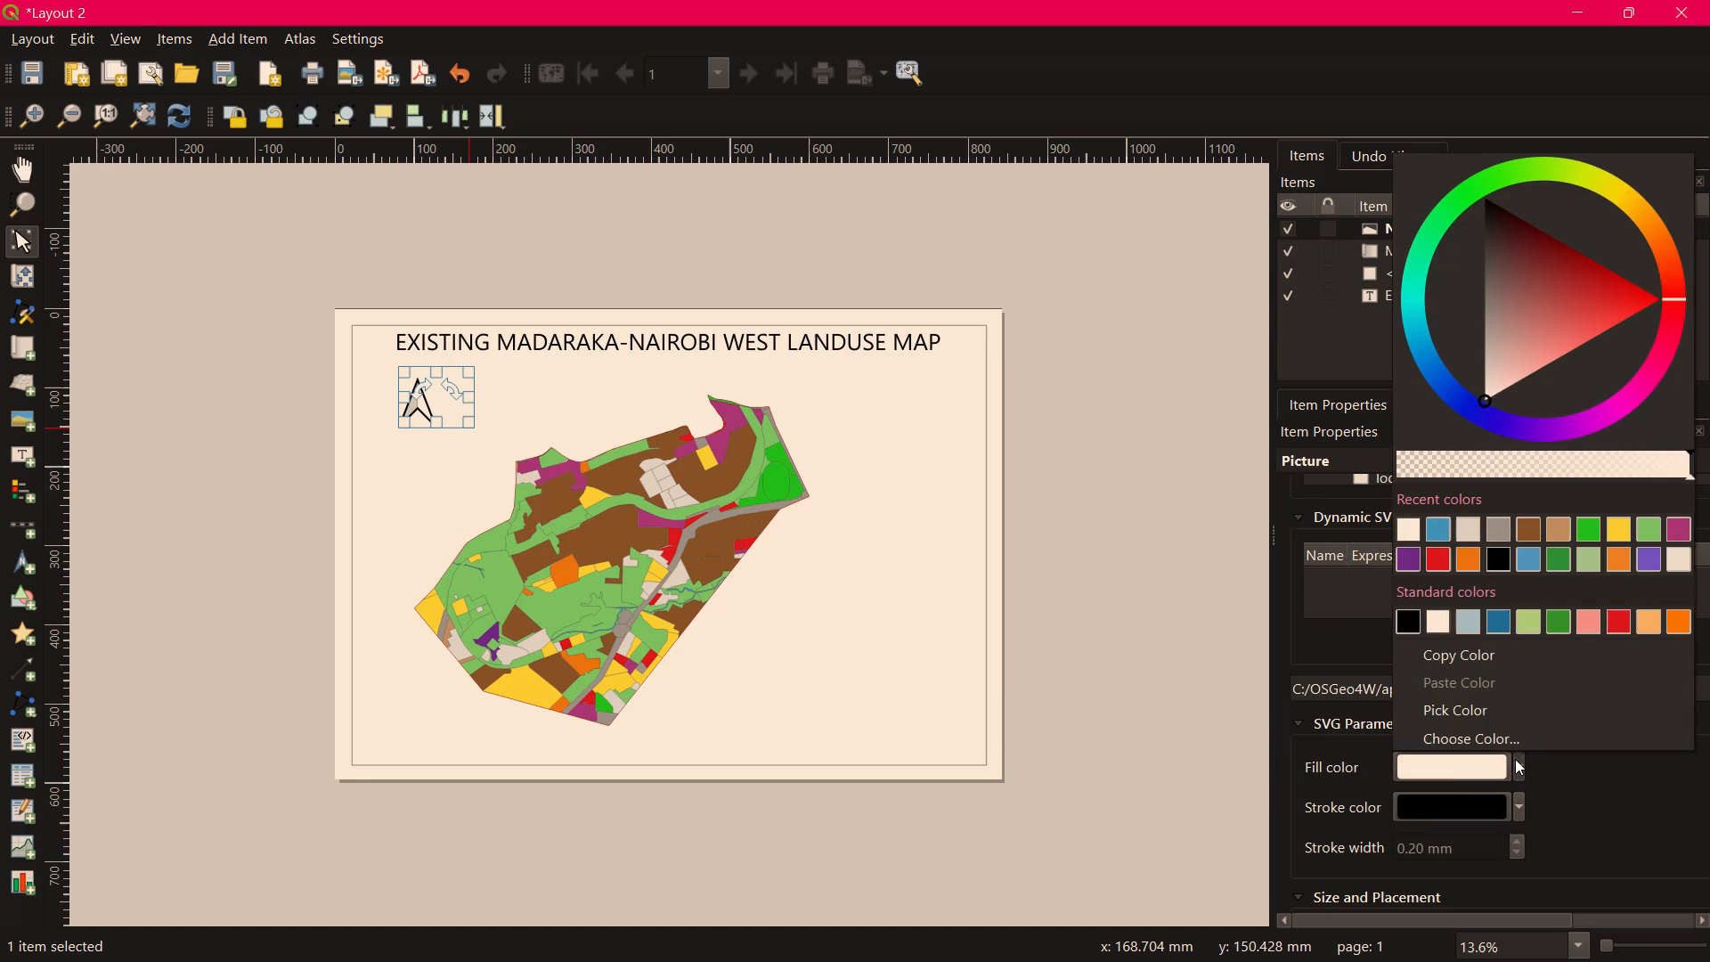
{"action": "left_click", "coordinate": [1401, 619]}
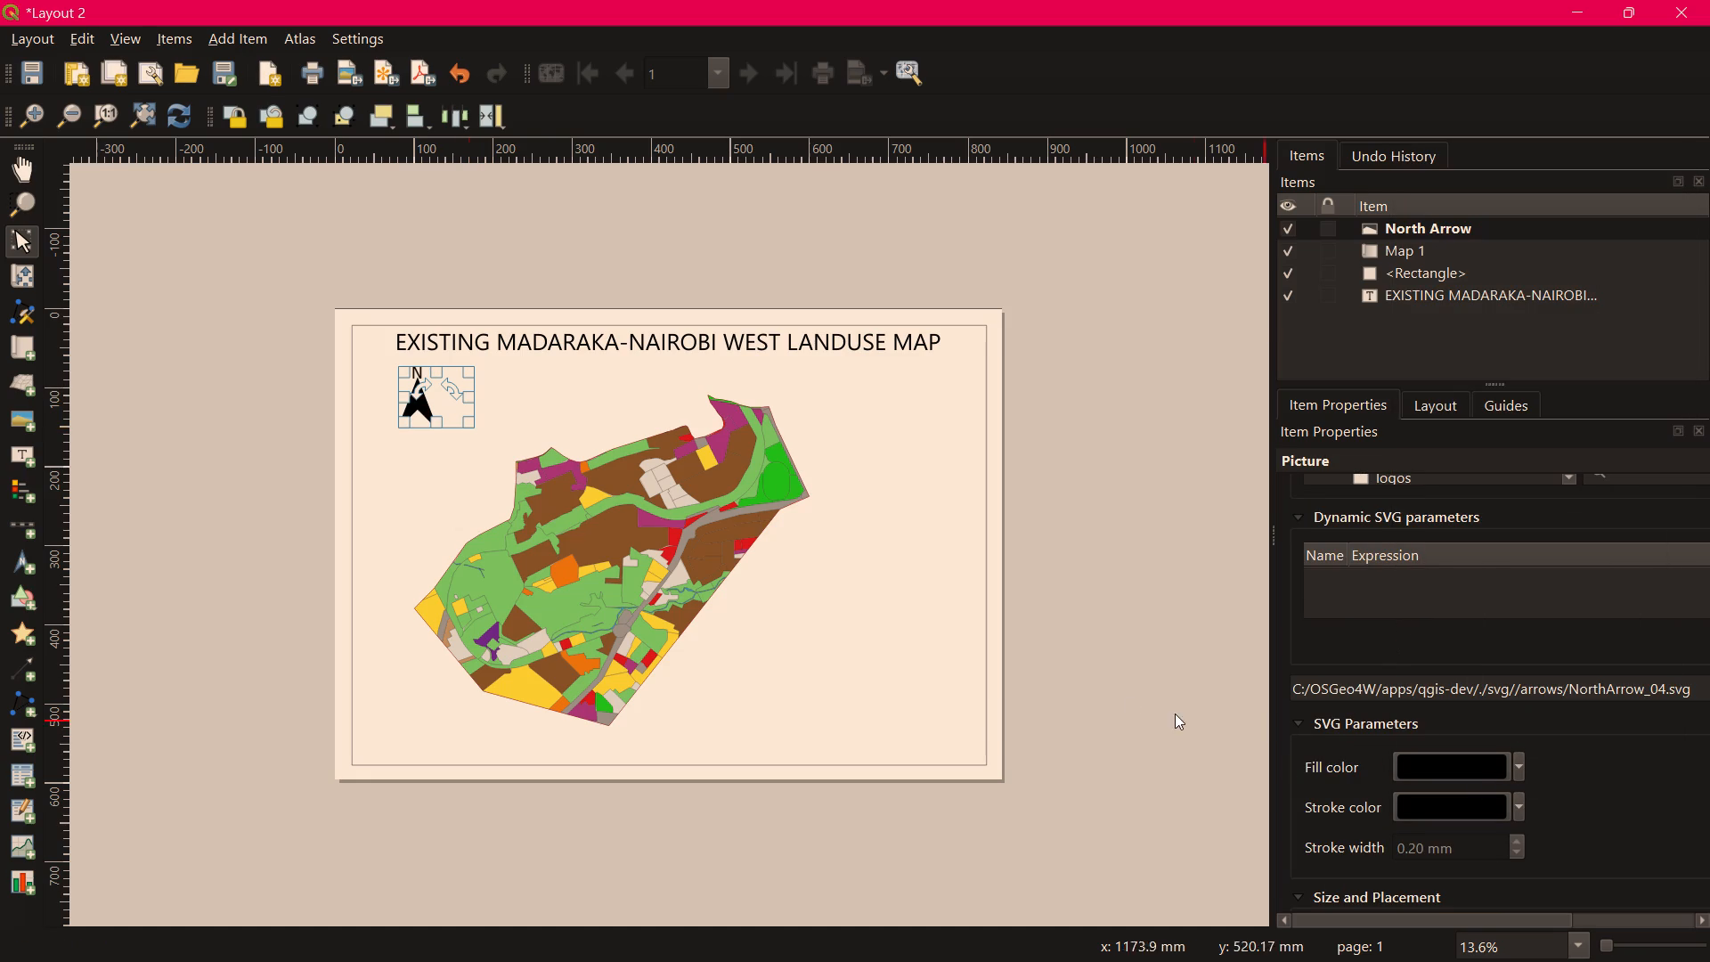
{"action": "left_click", "coordinate": [1097, 490]}
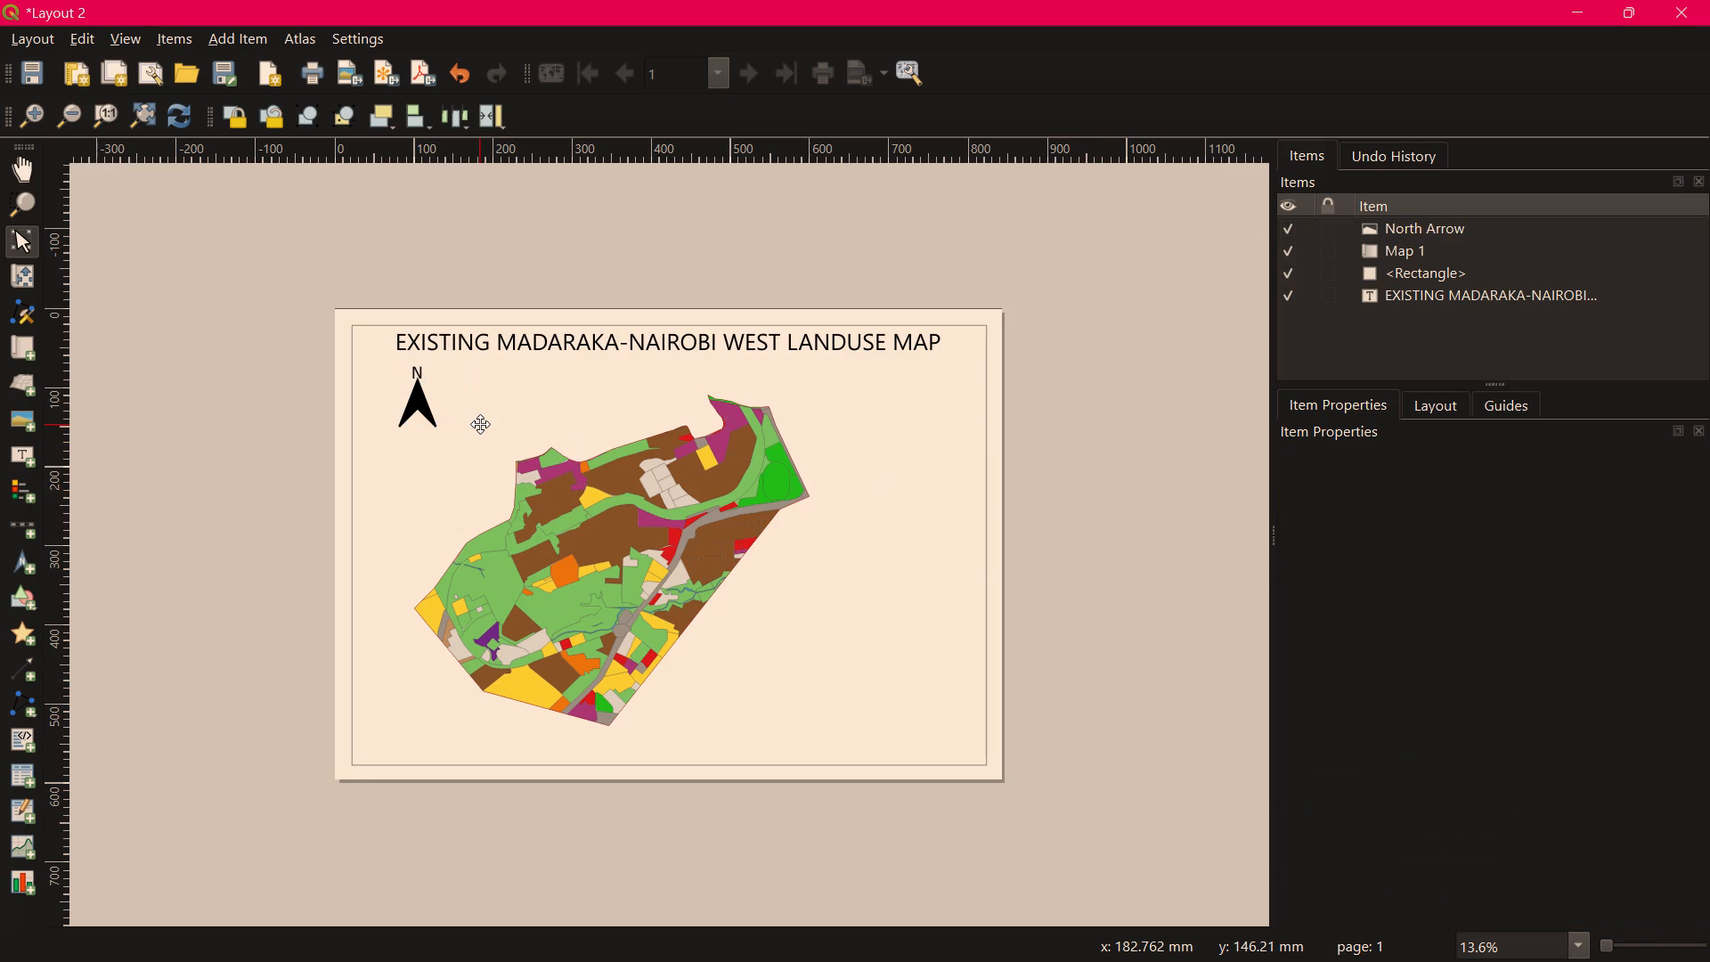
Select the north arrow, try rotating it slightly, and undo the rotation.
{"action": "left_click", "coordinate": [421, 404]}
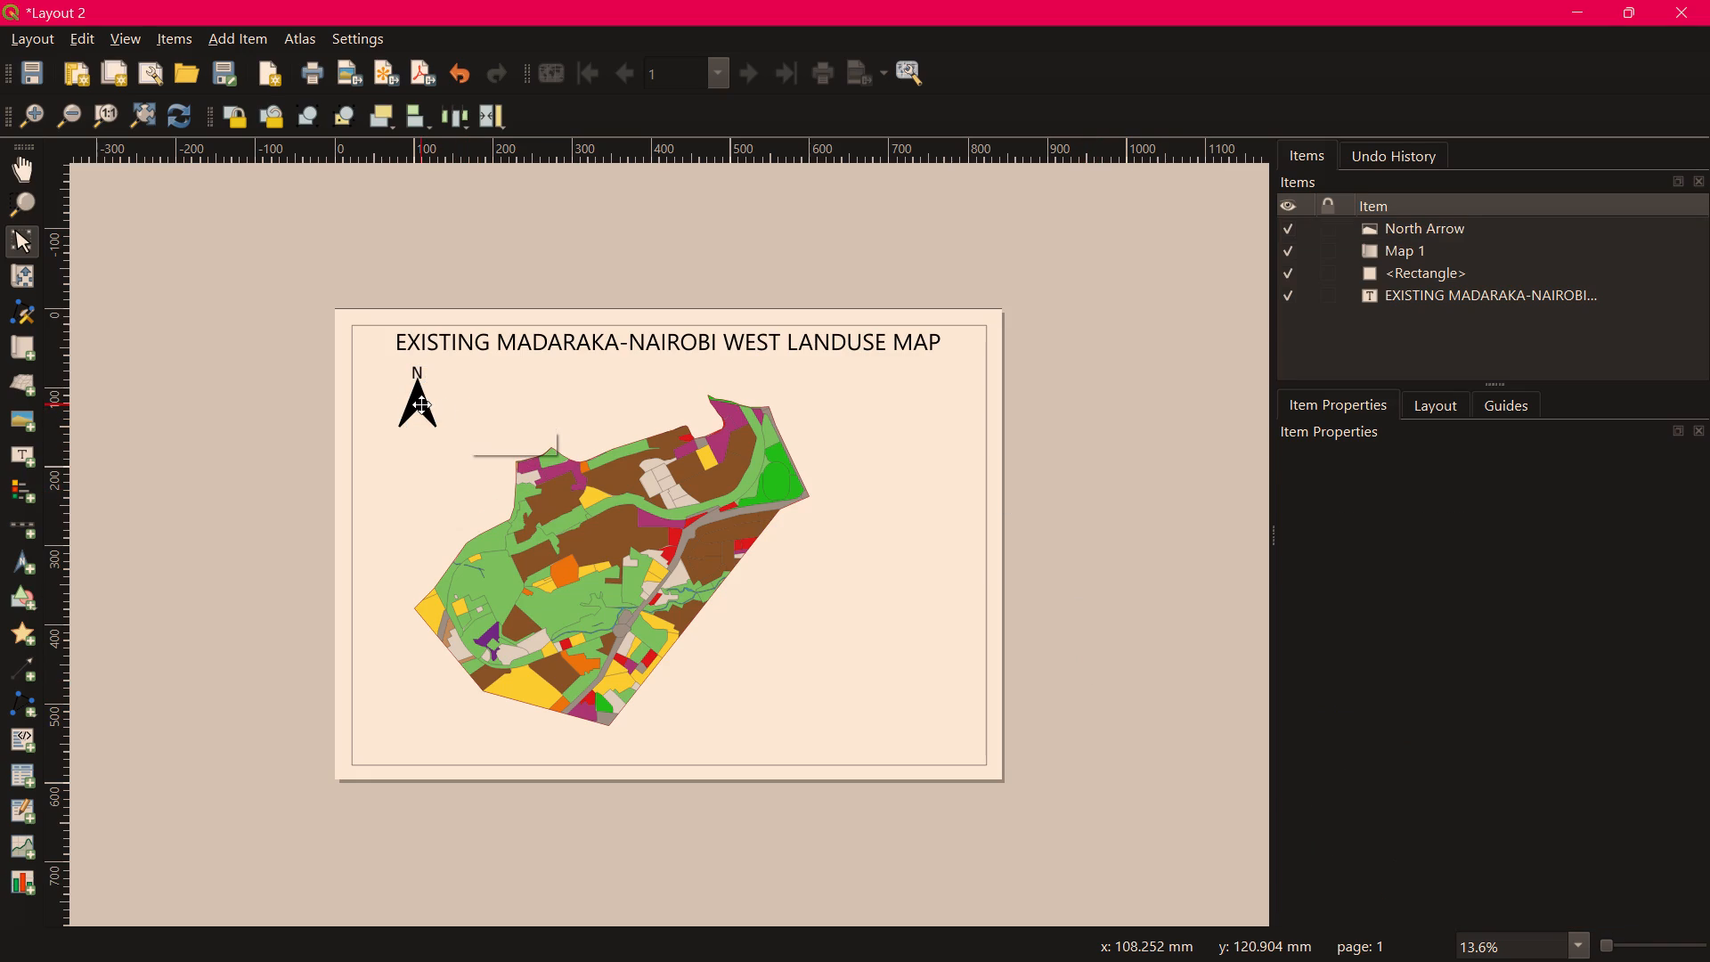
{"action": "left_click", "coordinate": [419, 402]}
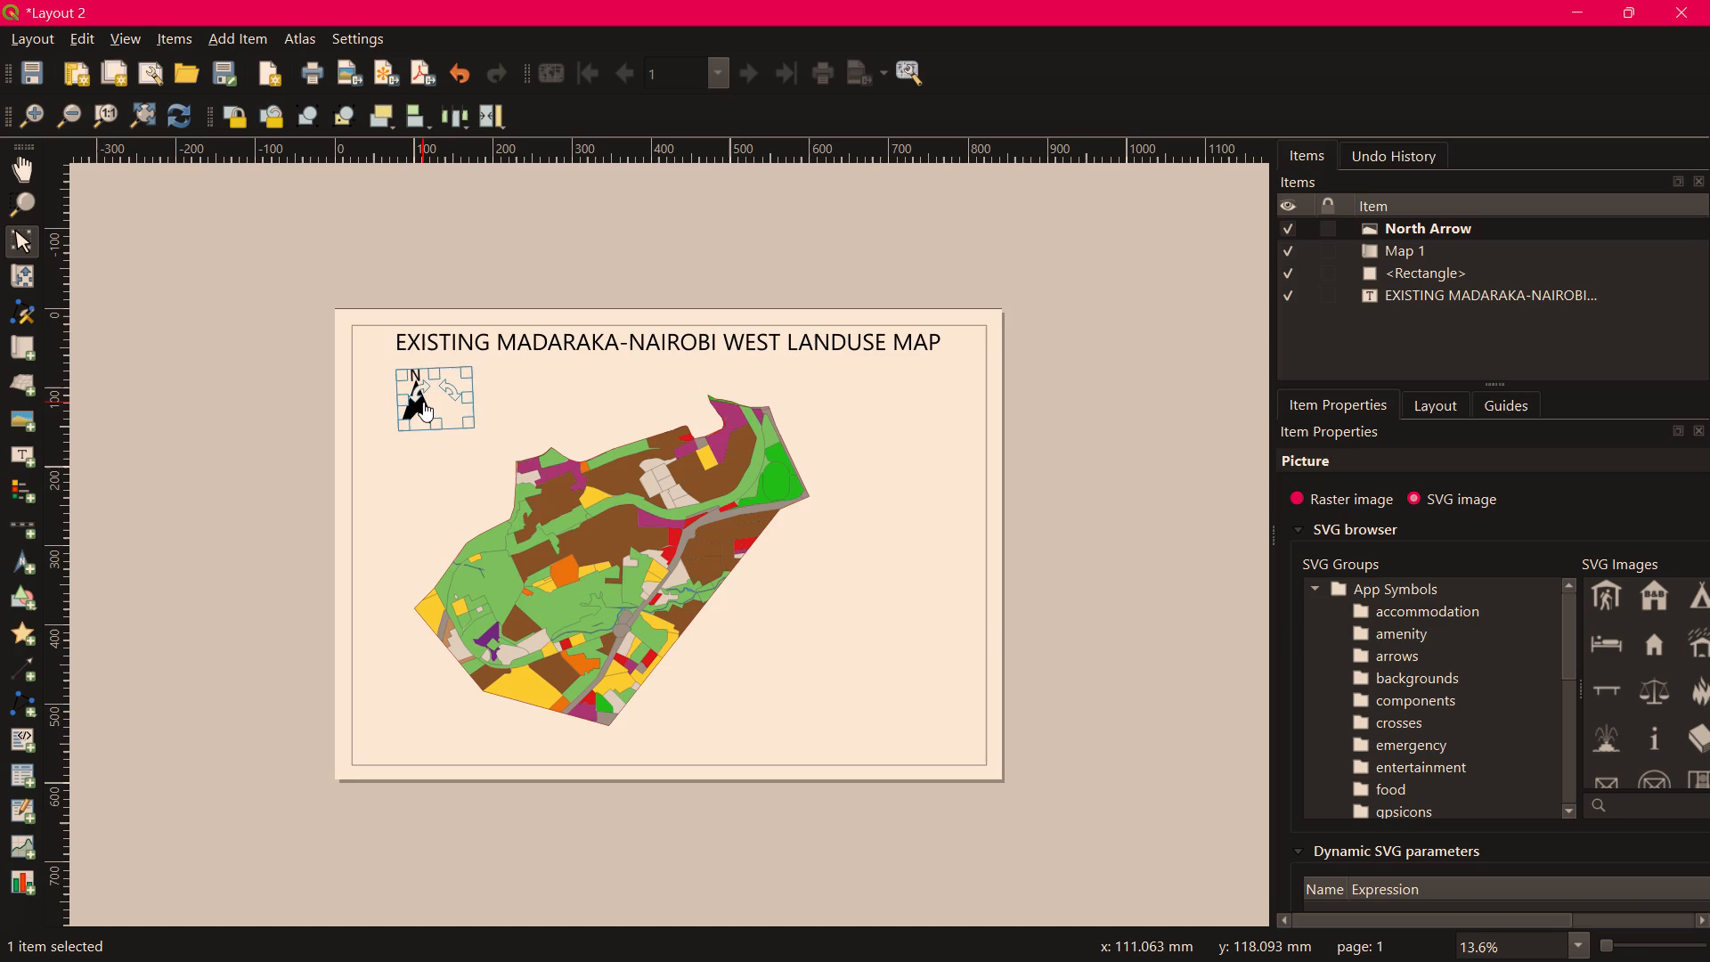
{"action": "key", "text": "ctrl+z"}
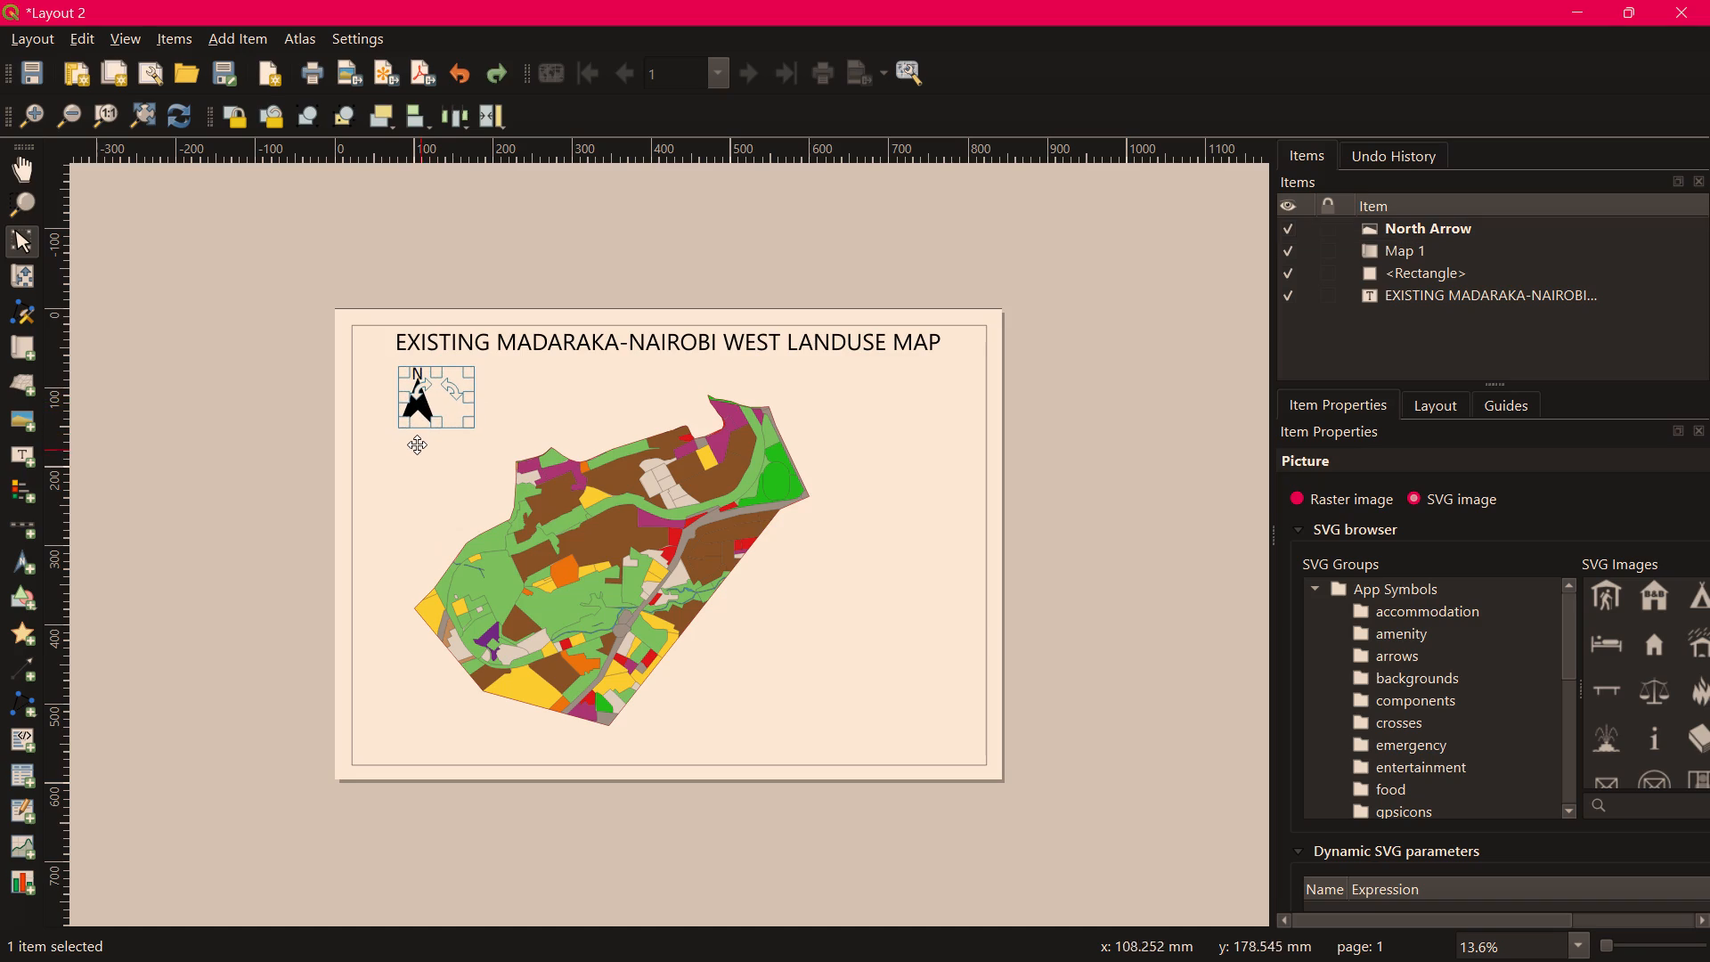
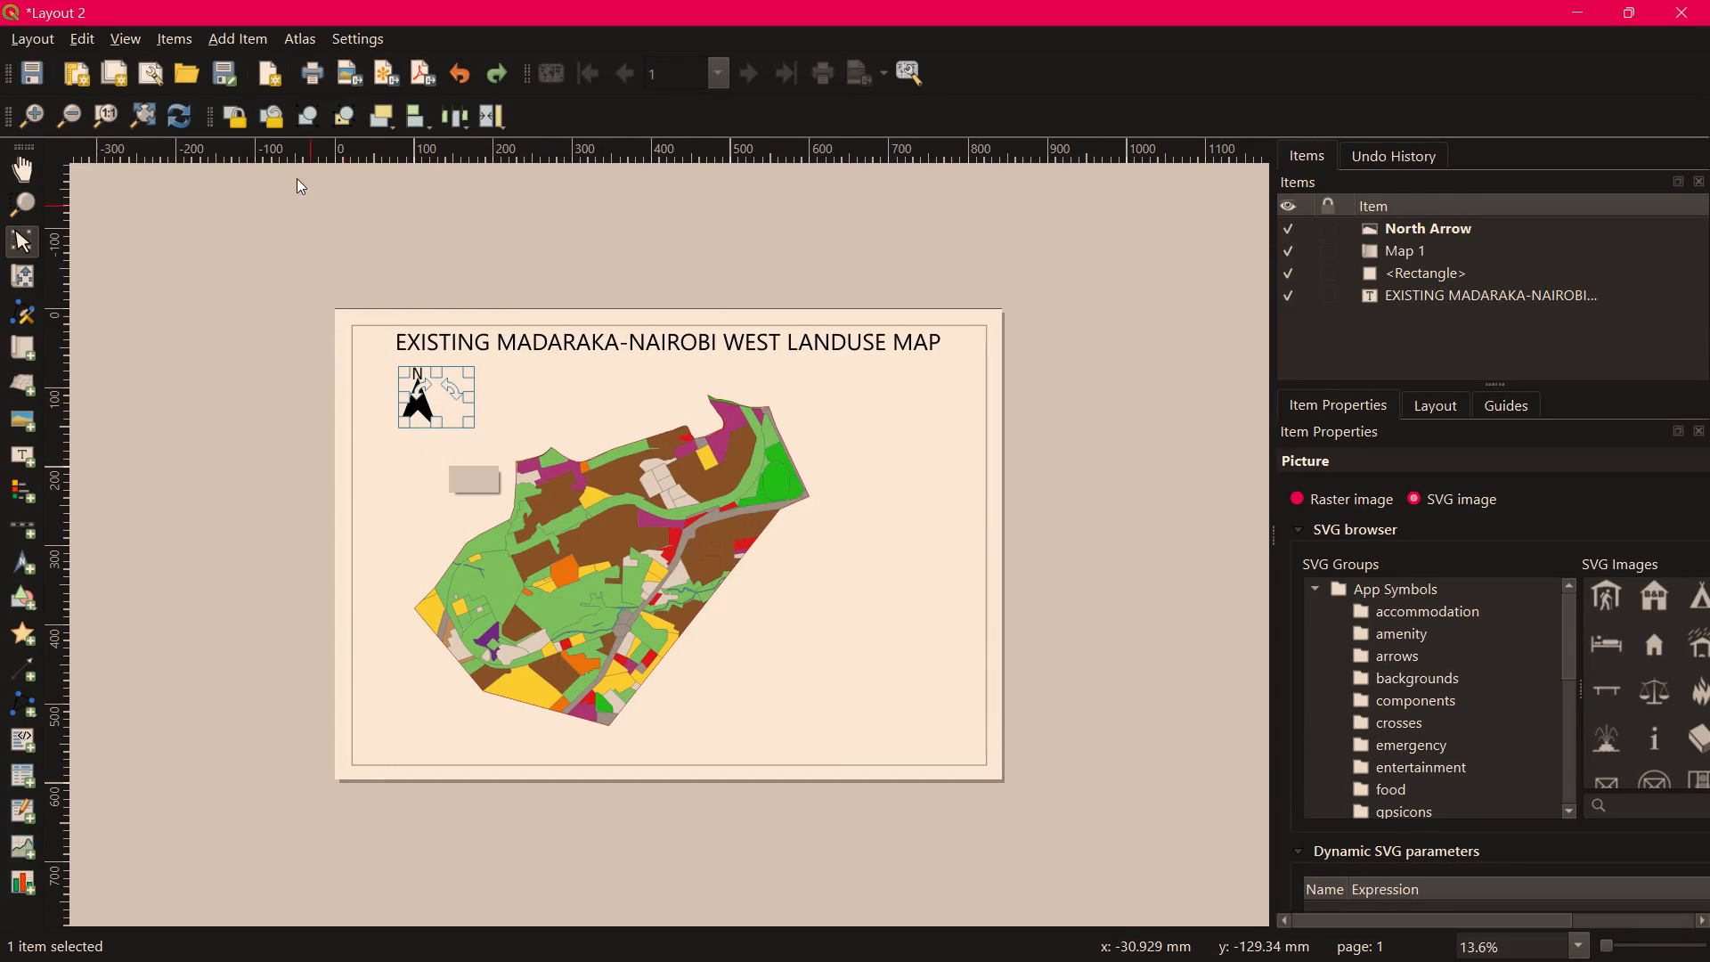
Add a dynamic text label showing Map 1's scale inside the page frame's lower-left corner.
{"action": "left_click", "coordinate": [252, 37]}
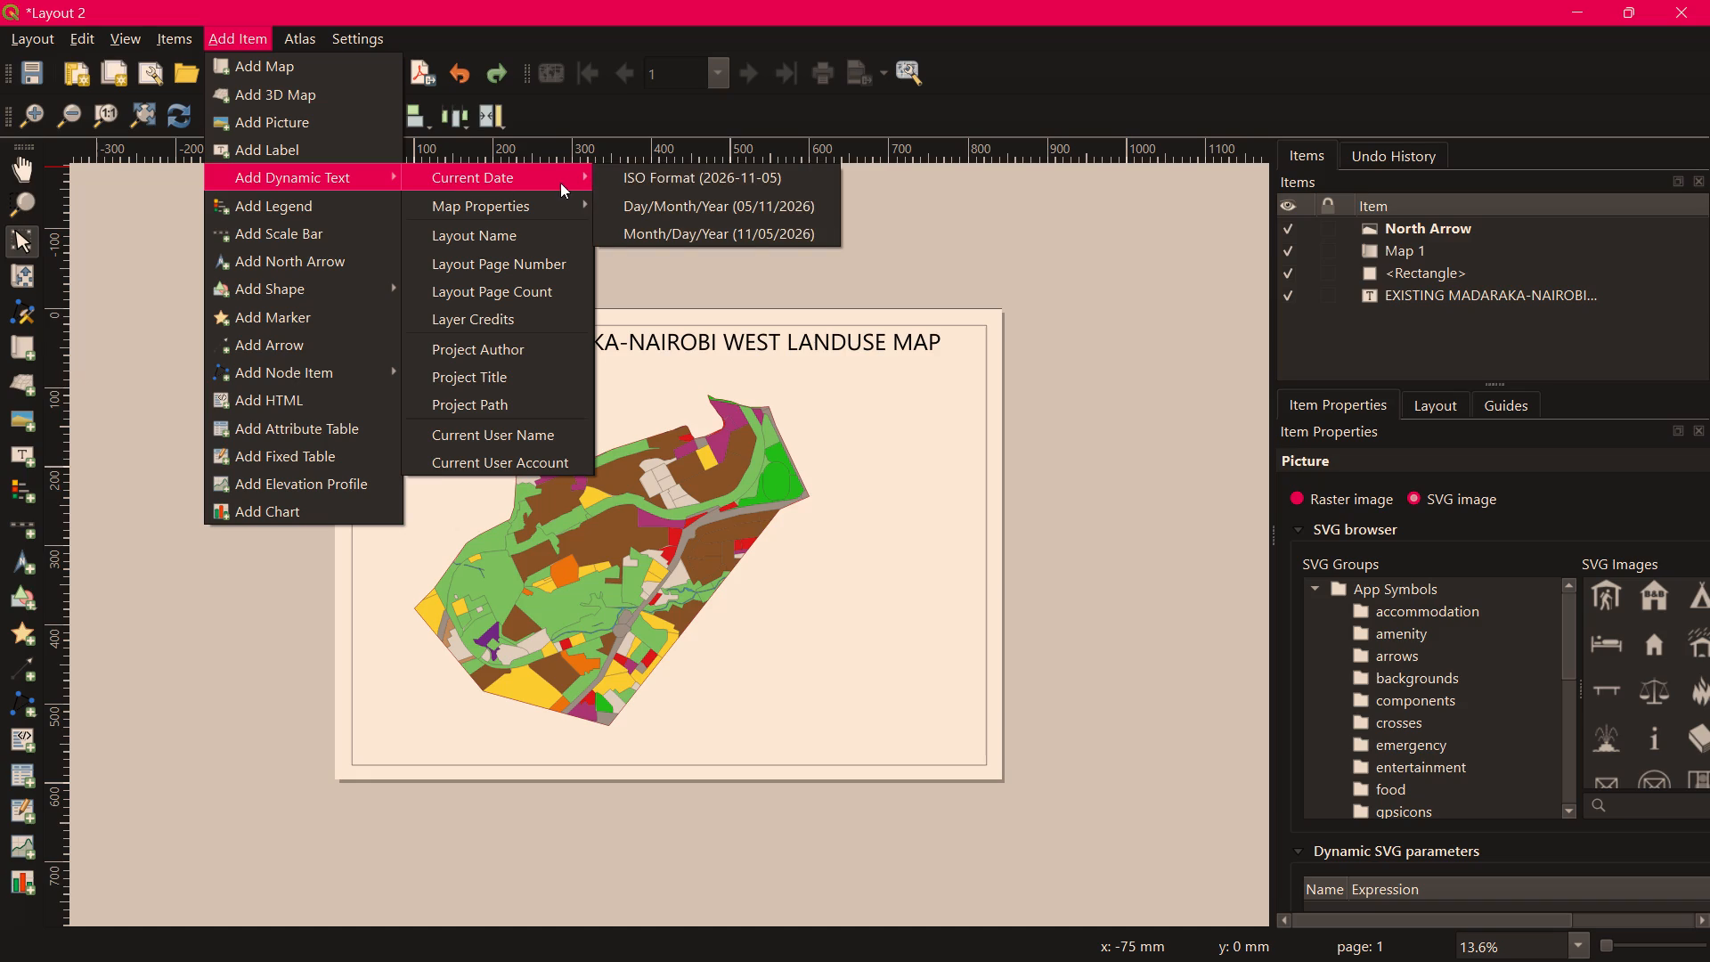
{"action": "left_click", "coordinate": [637, 207]}
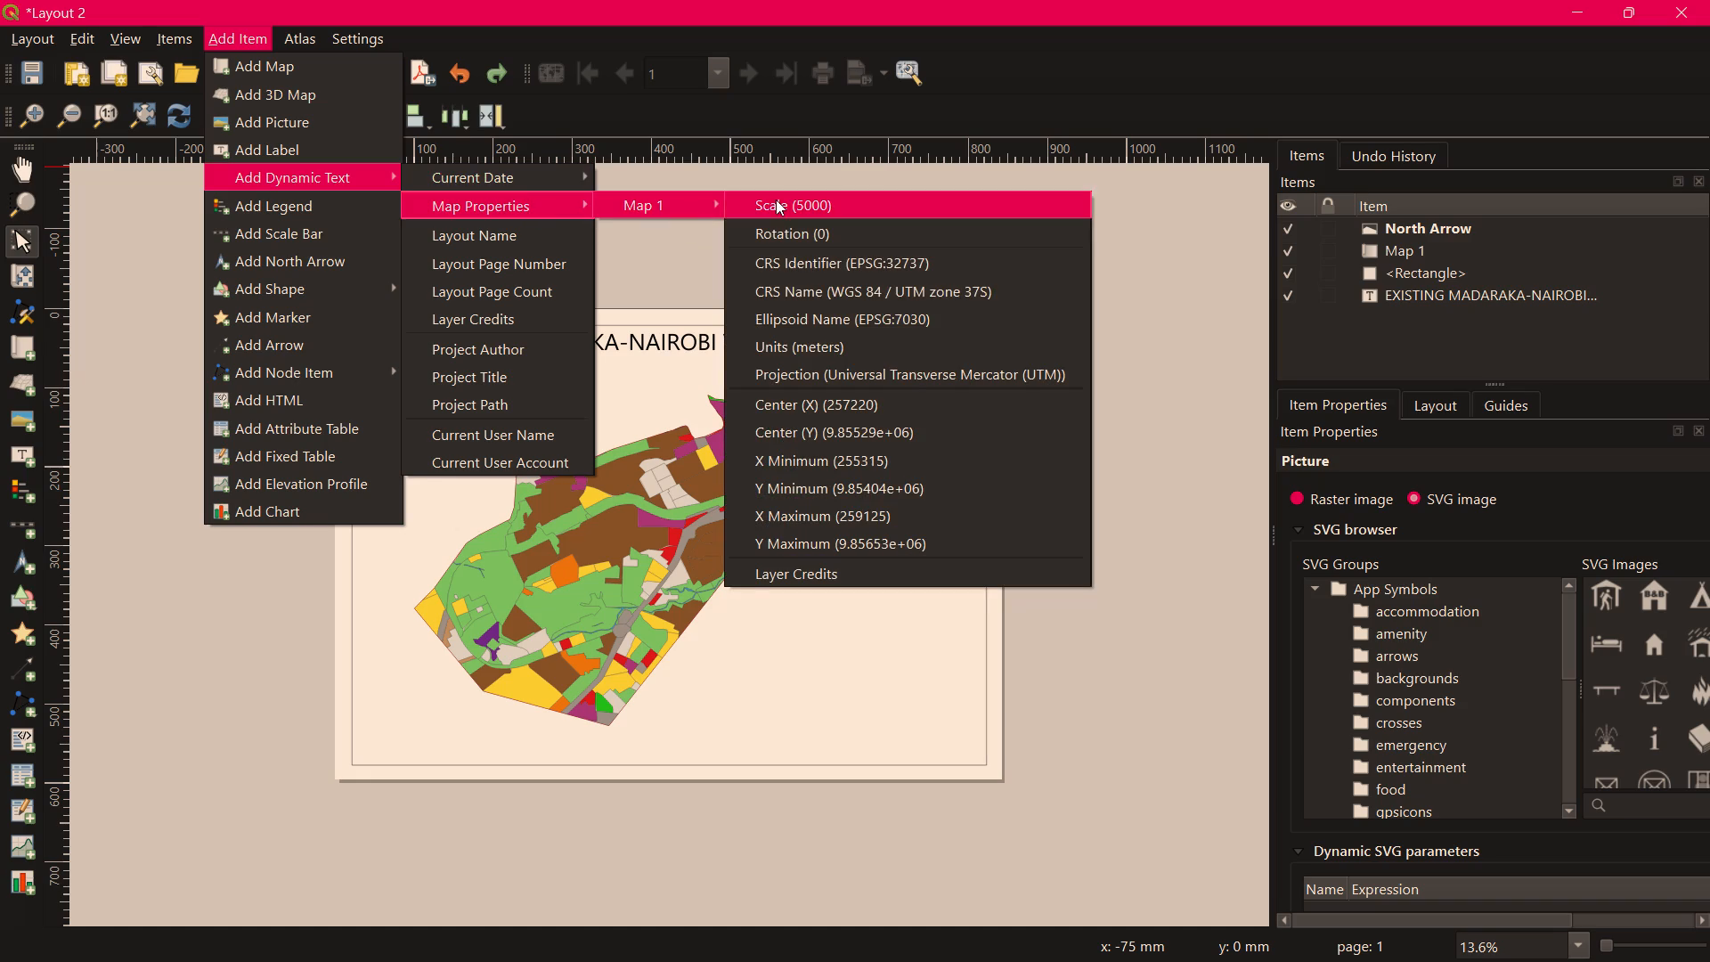
{"action": "left_click", "coordinate": [777, 200]}
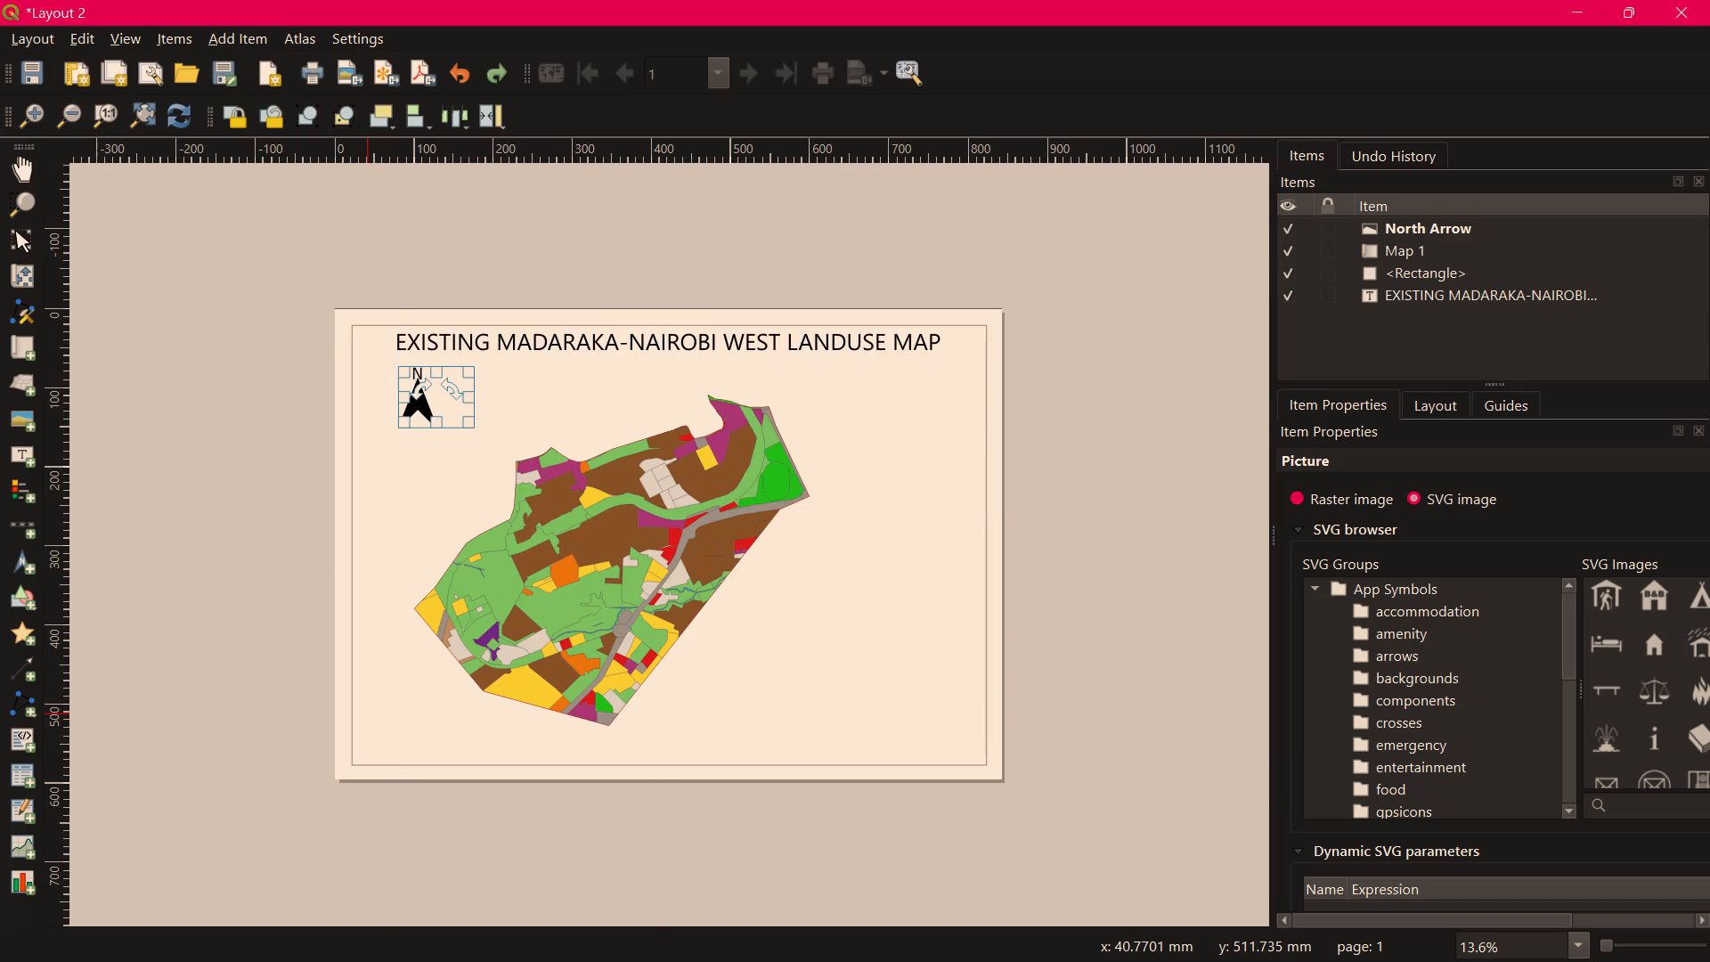
{"action": "left_click_drag", "start_coordinate": [369, 713], "coordinate": [530, 756]}
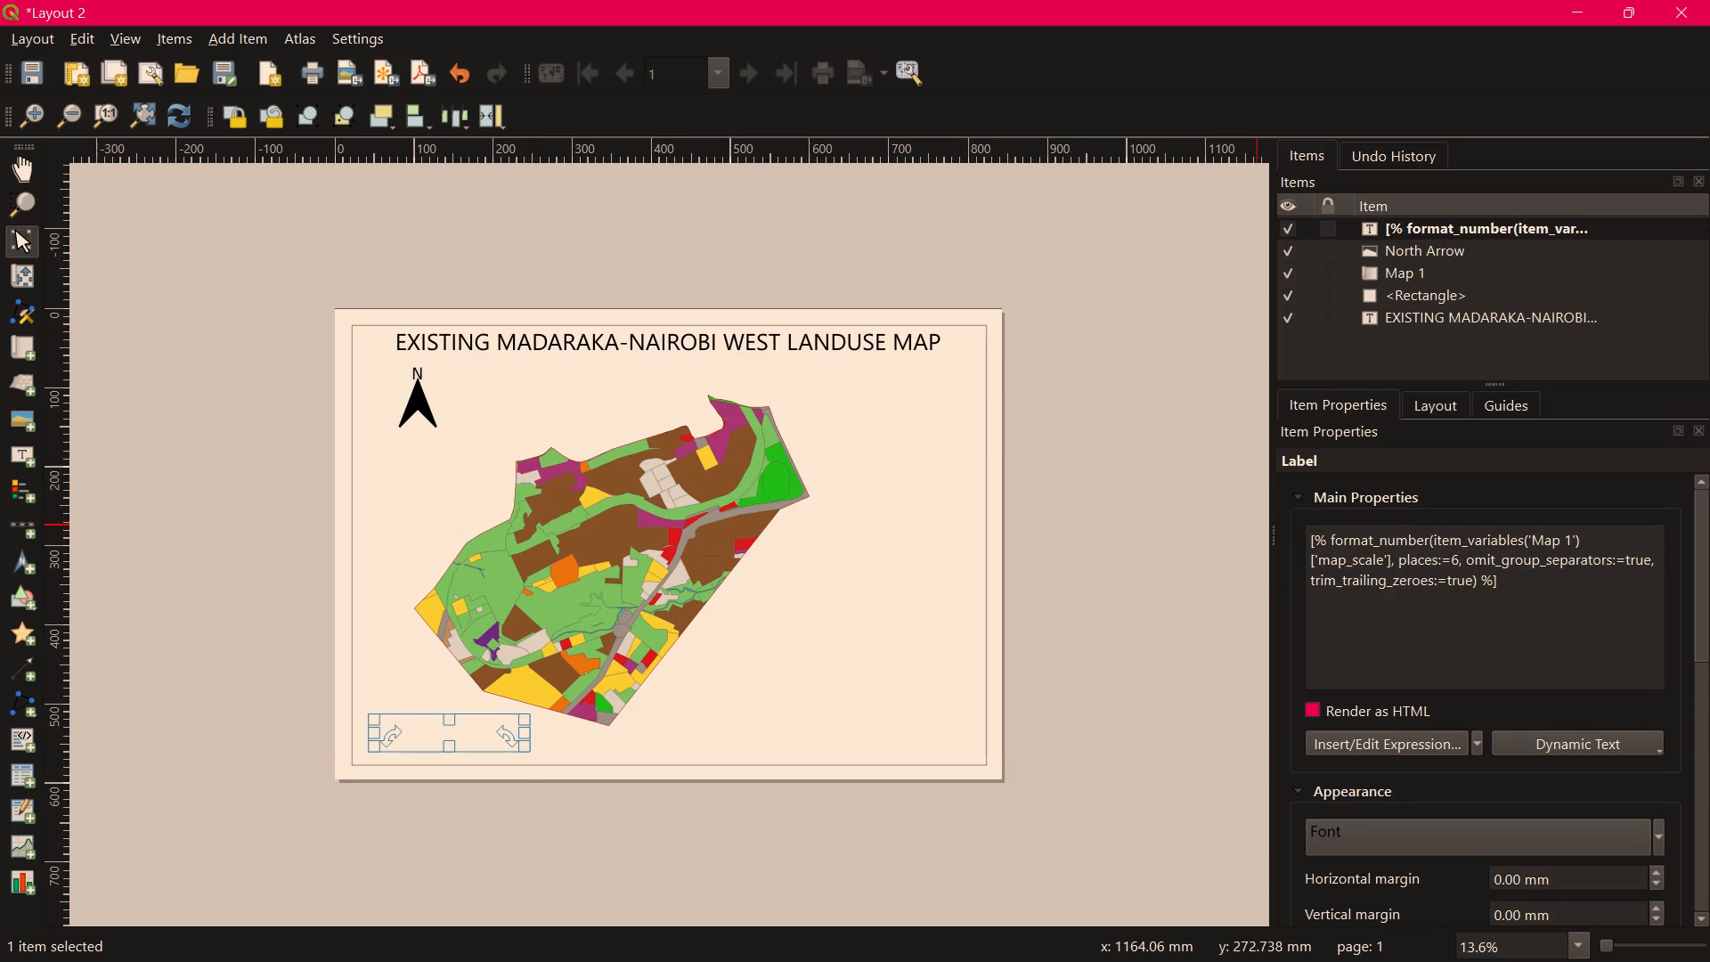
Prefix the scale label's expression with the text "scale 1:".
{"action": "left_click", "coordinate": [1307, 536]}
{"action": "type", "text": "scale"}
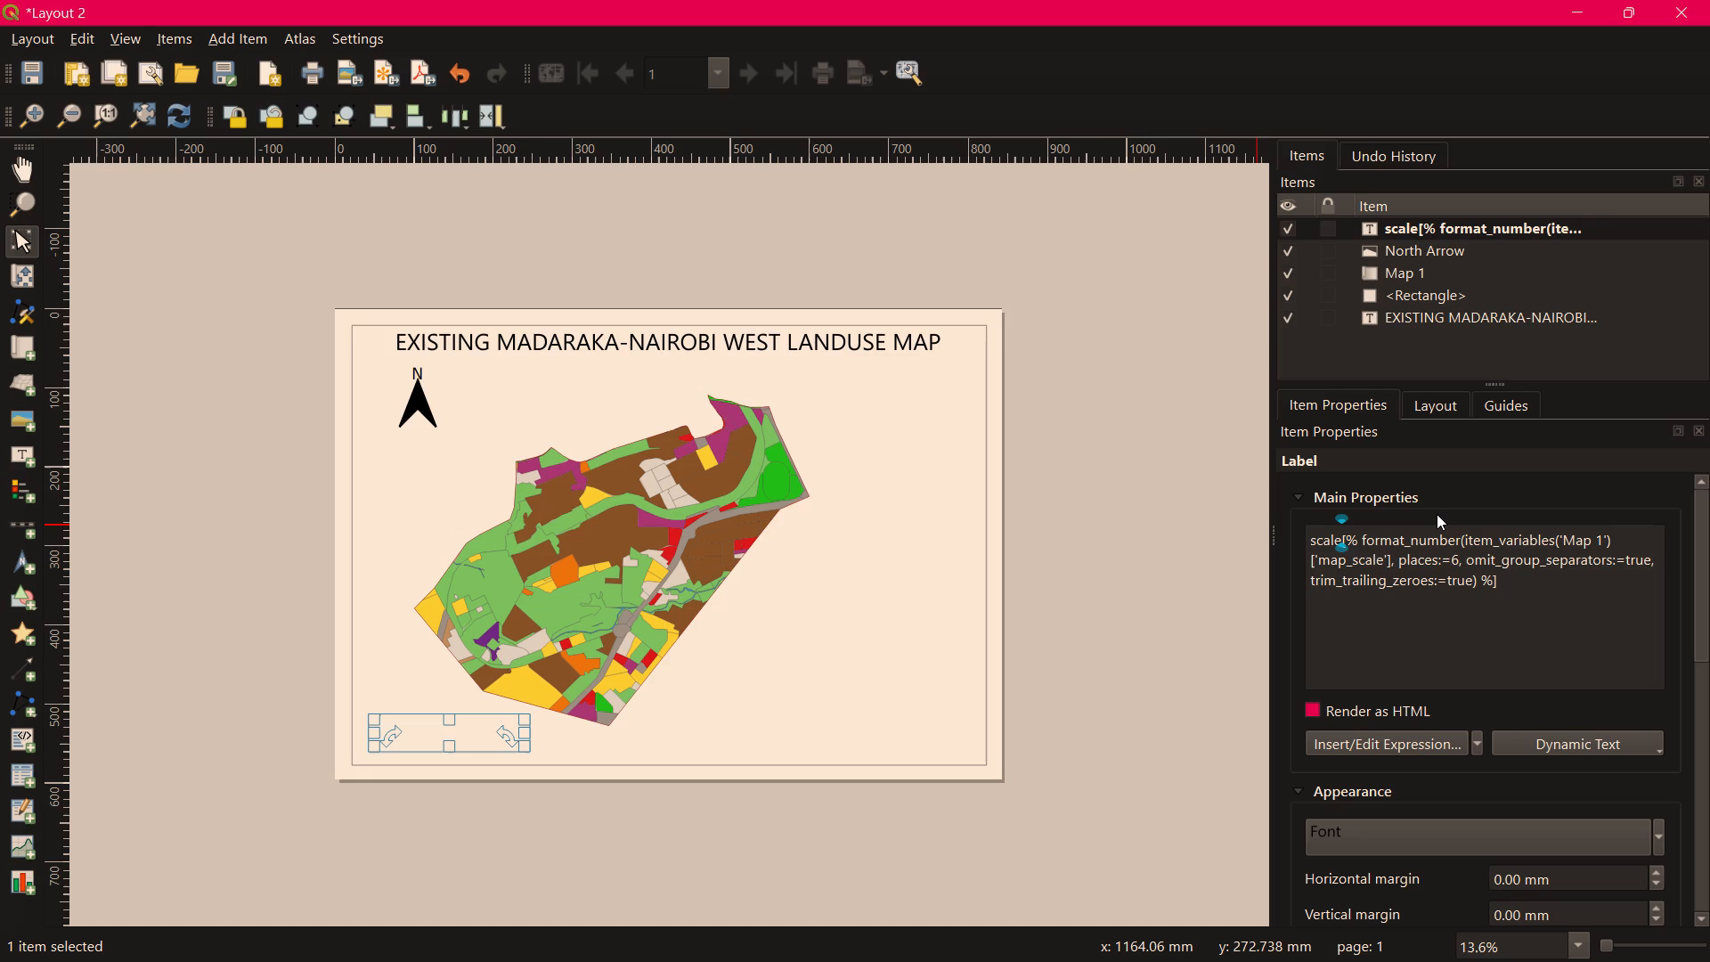
{"action": "key", "text": "shift+colon"}
{"action": "key", "text": "BackSpace"}
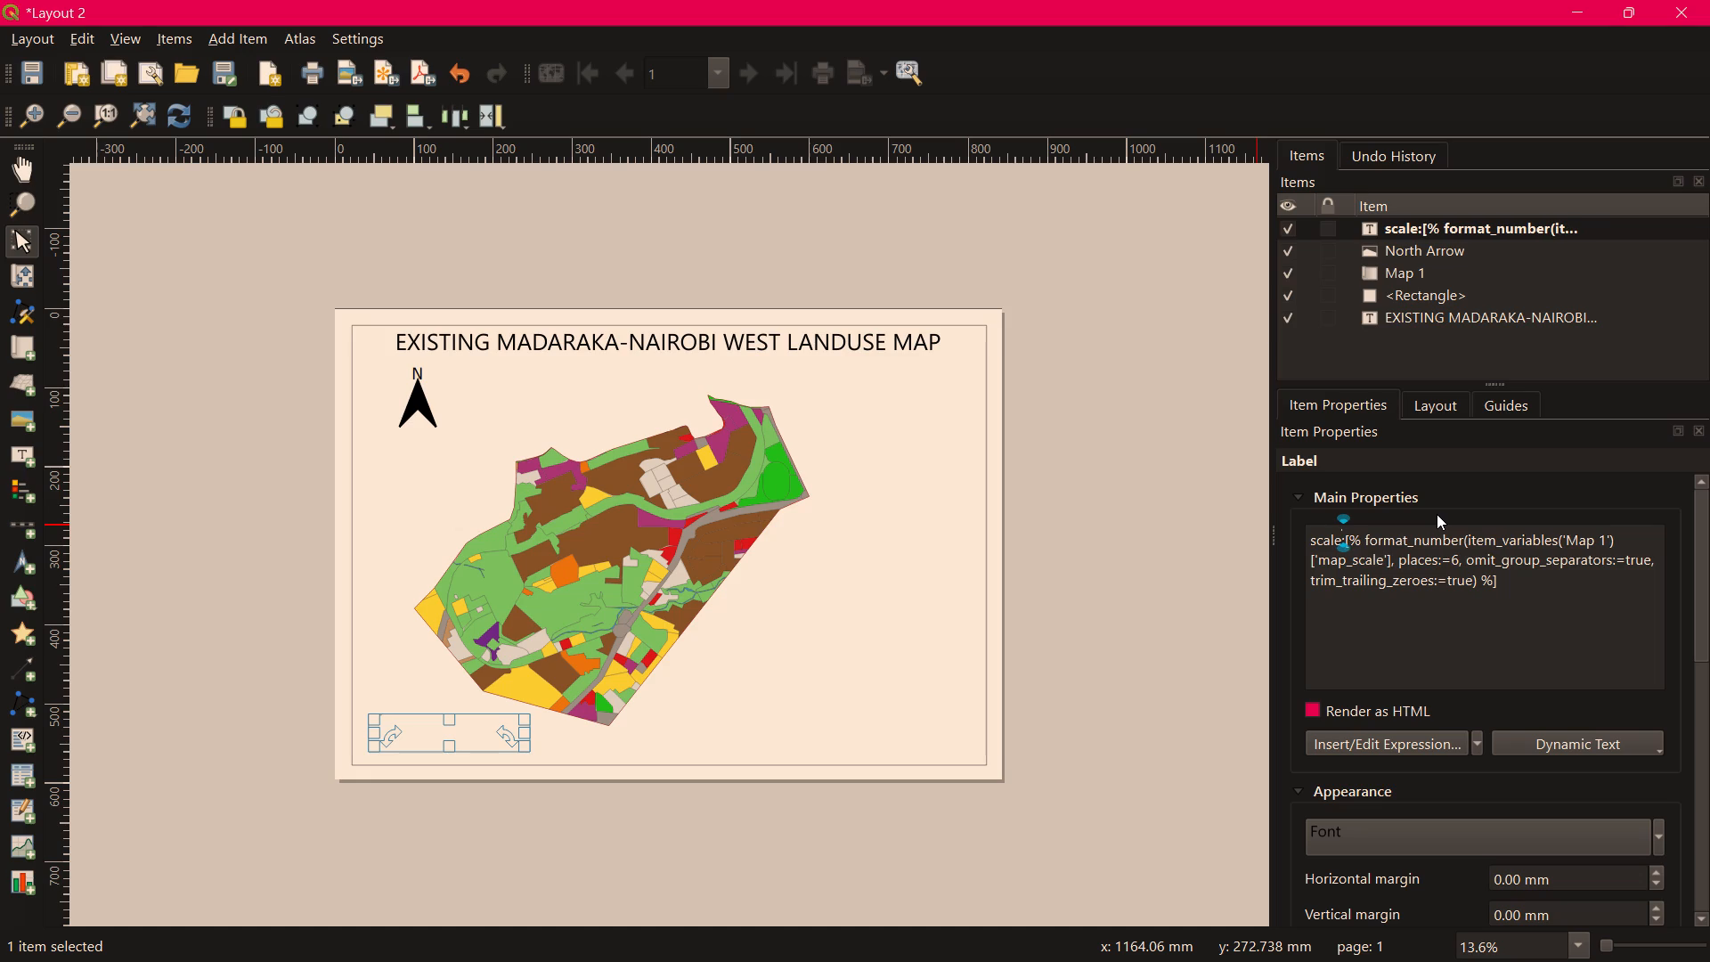
{"action": "key", "text": "space"}
{"action": "type", "text": "1"}
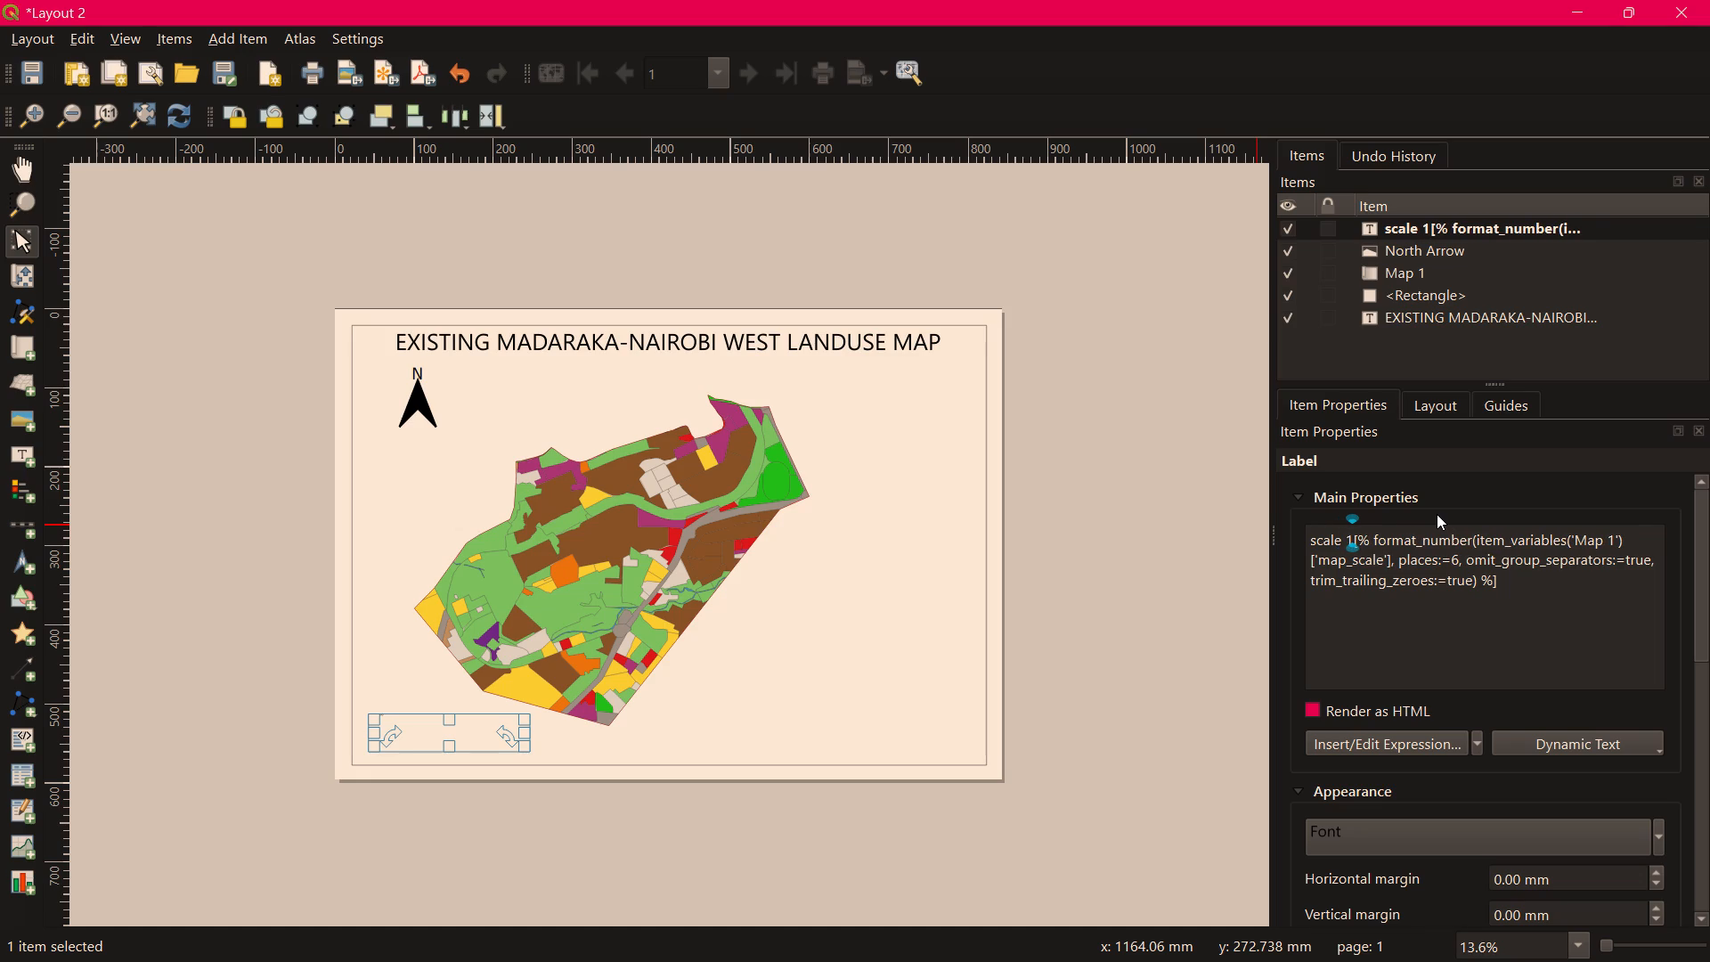
{"action": "key", "text": "shift+colon"}
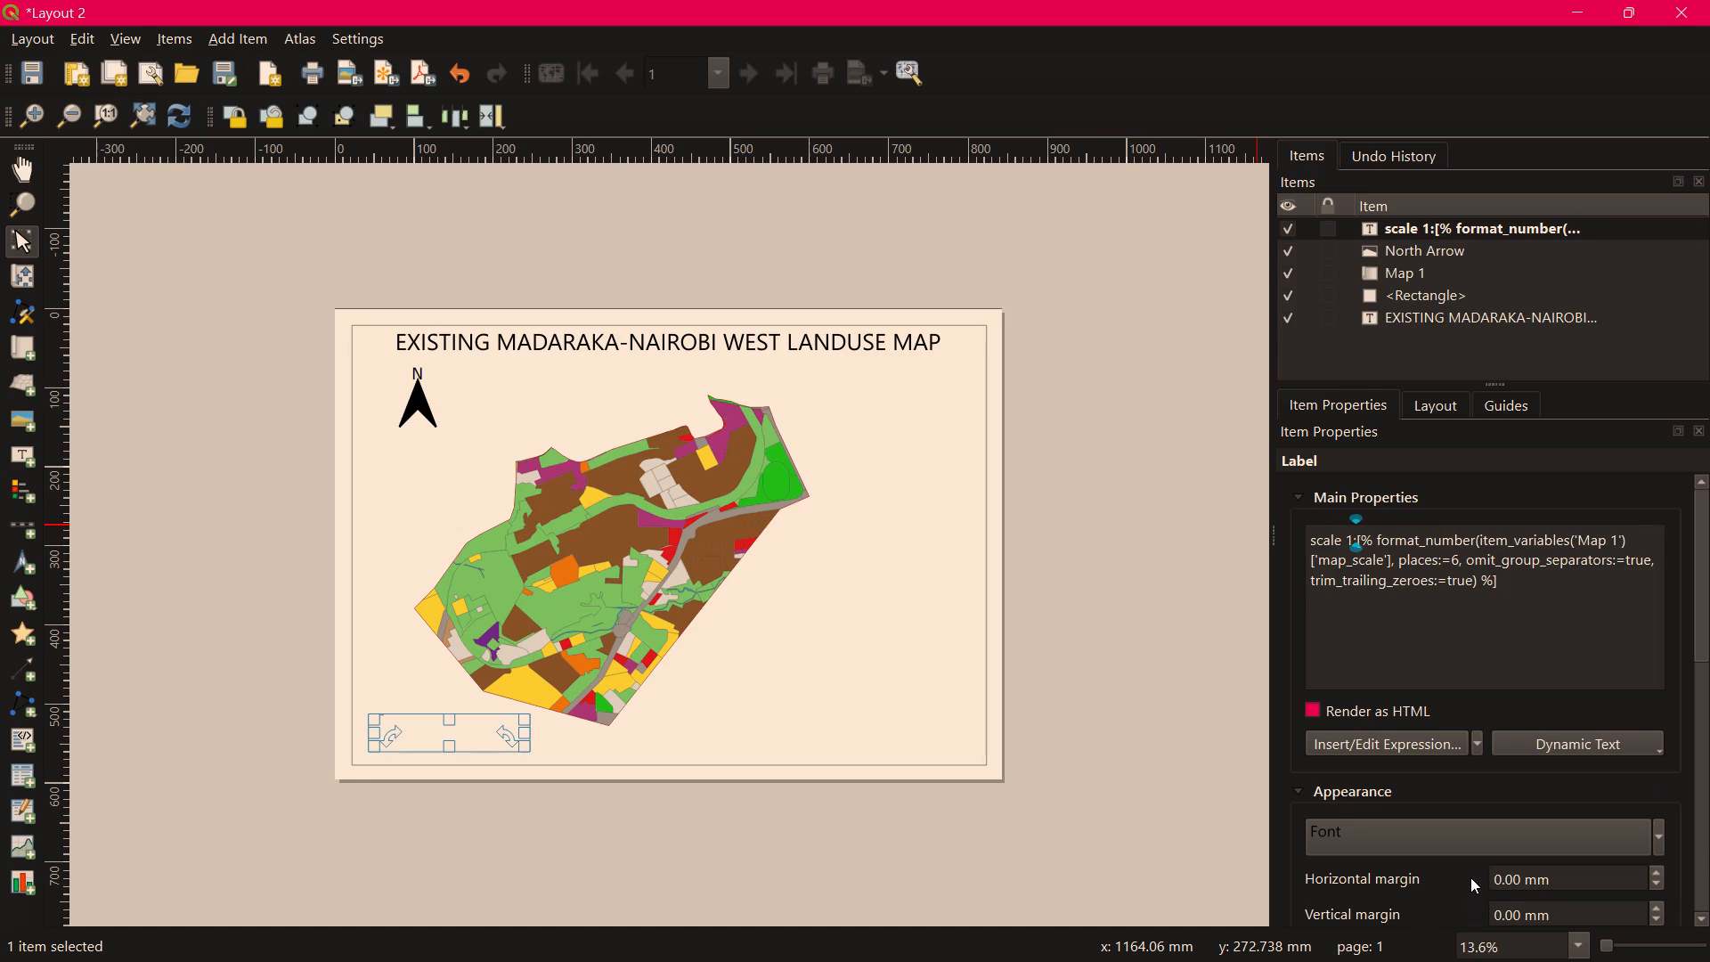
Enlarge the scale label's font until its text is readable on the page and still fits the label box.
{"action": "scroll", "coordinate": [1486, 830], "scroll_direction": "up", "scroll_amount": 15}
{"action": "scroll", "coordinate": [1489, 840], "scroll_direction": "down", "scroll_amount": 8}
{"action": "scroll", "coordinate": [1489, 840], "scroll_direction": "up", "scroll_amount": 11}
{"action": "scroll", "coordinate": [1489, 840], "scroll_direction": "up", "scroll_amount": 20}
{"action": "scroll", "coordinate": [1489, 840], "scroll_direction": "up", "scroll_amount": 19}
{"action": "scroll", "coordinate": [1486, 840], "scroll_direction": "up", "scroll_amount": 2}
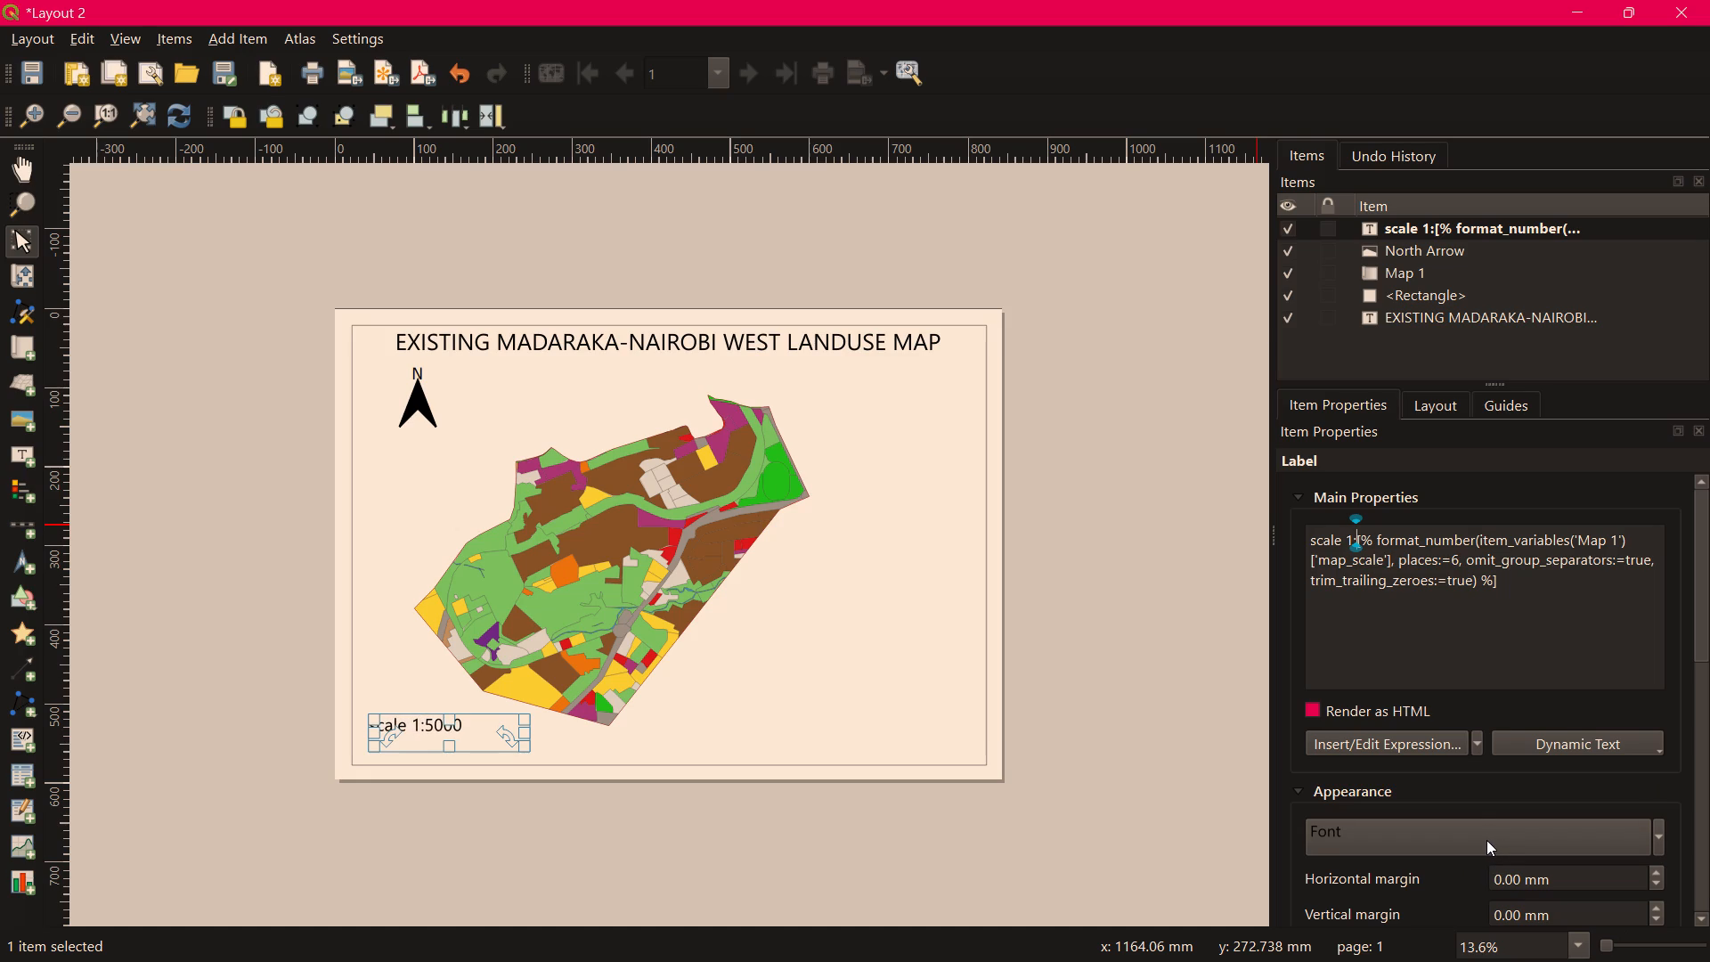
{"action": "scroll", "coordinate": [1486, 840], "scroll_direction": "up", "scroll_amount": 1}
{"action": "scroll", "coordinate": [1486, 840], "scroll_direction": "down", "scroll_amount": 1}
{"action": "scroll", "coordinate": [1486, 840], "scroll_direction": "up", "scroll_amount": 4}
Replace the word "scale" and its following space in the label with uppercase "SCALE", and deselect the label.
{"action": "left_click_drag", "start_coordinate": [1344, 541], "coordinate": [1307, 541]}
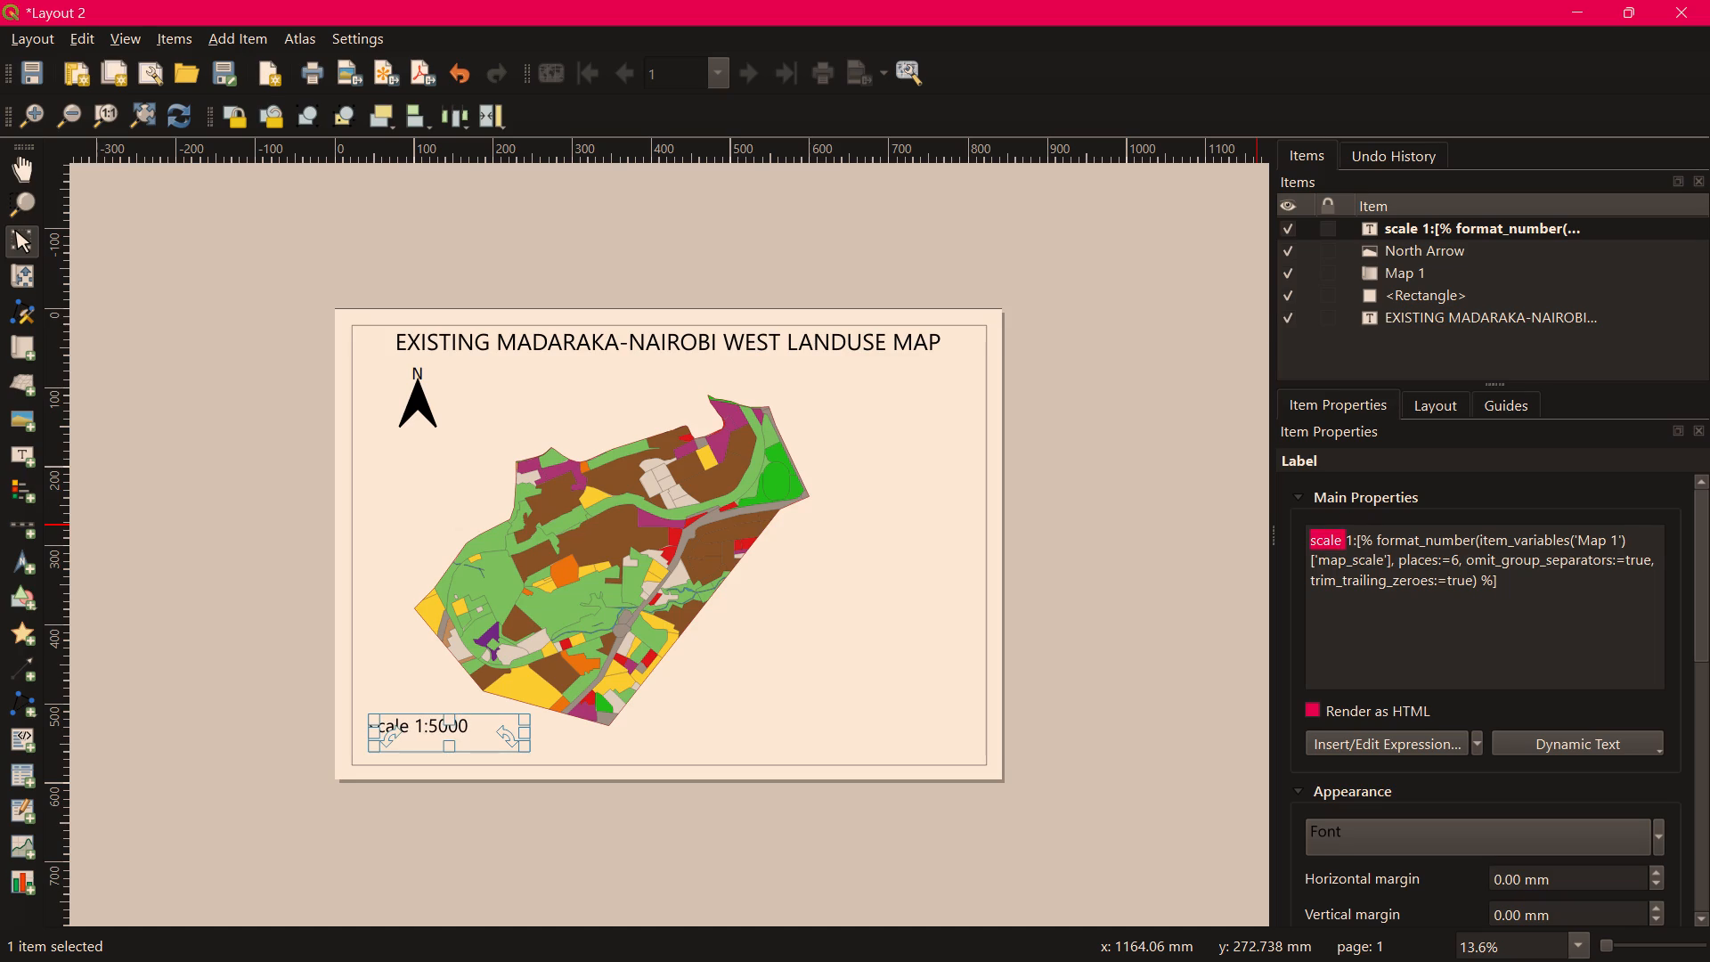
{"action": "type", "text": "SCALE"}
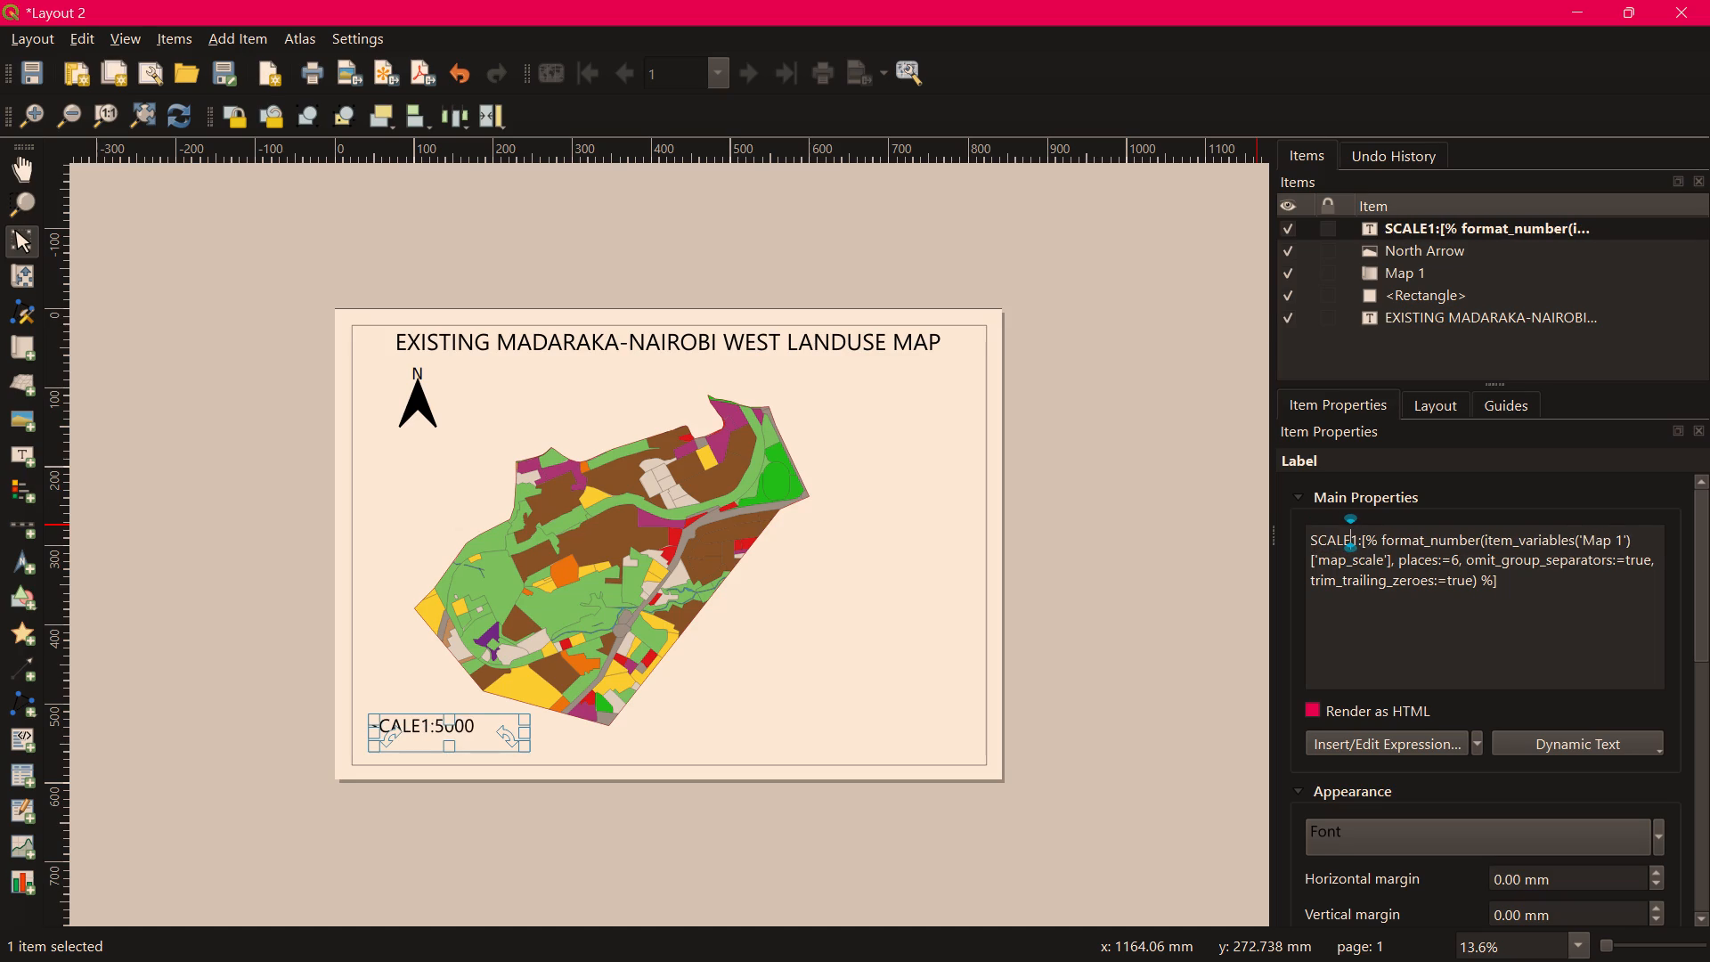
{"action": "left_click", "coordinate": [1144, 549]}
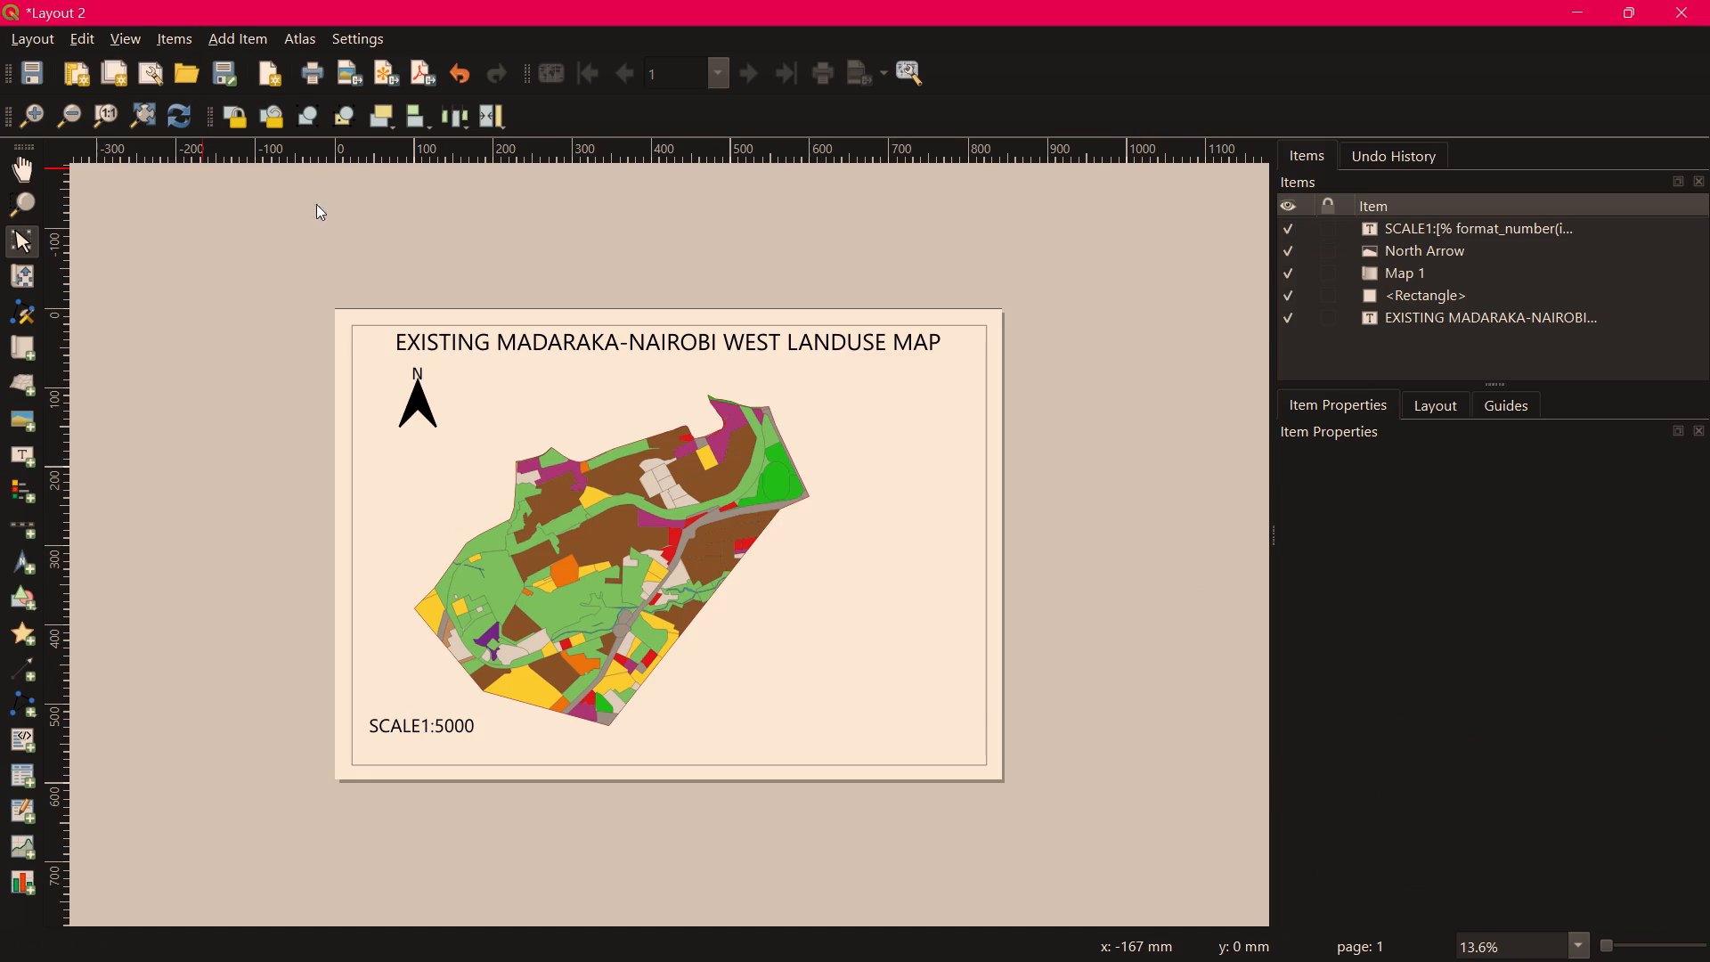
Select the map and shift its content slightly upward within its frame, clear of the scale label.
{"action": "left_click", "coordinate": [601, 541]}
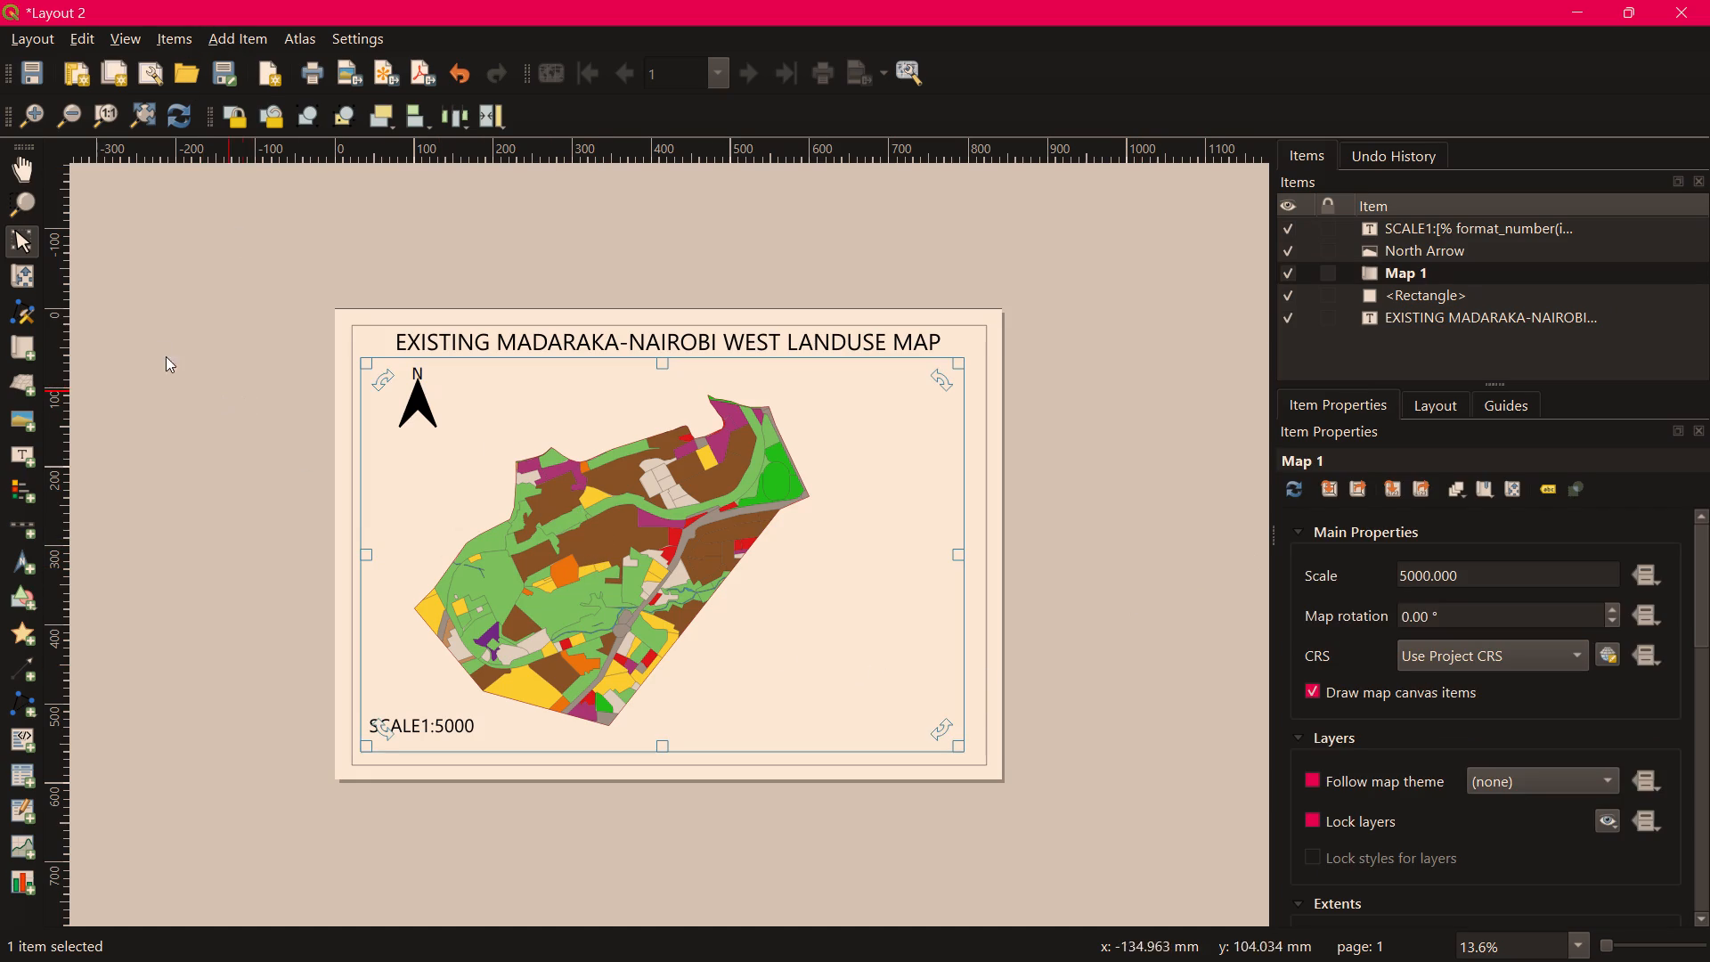
{"action": "left_click", "coordinate": [16, 277]}
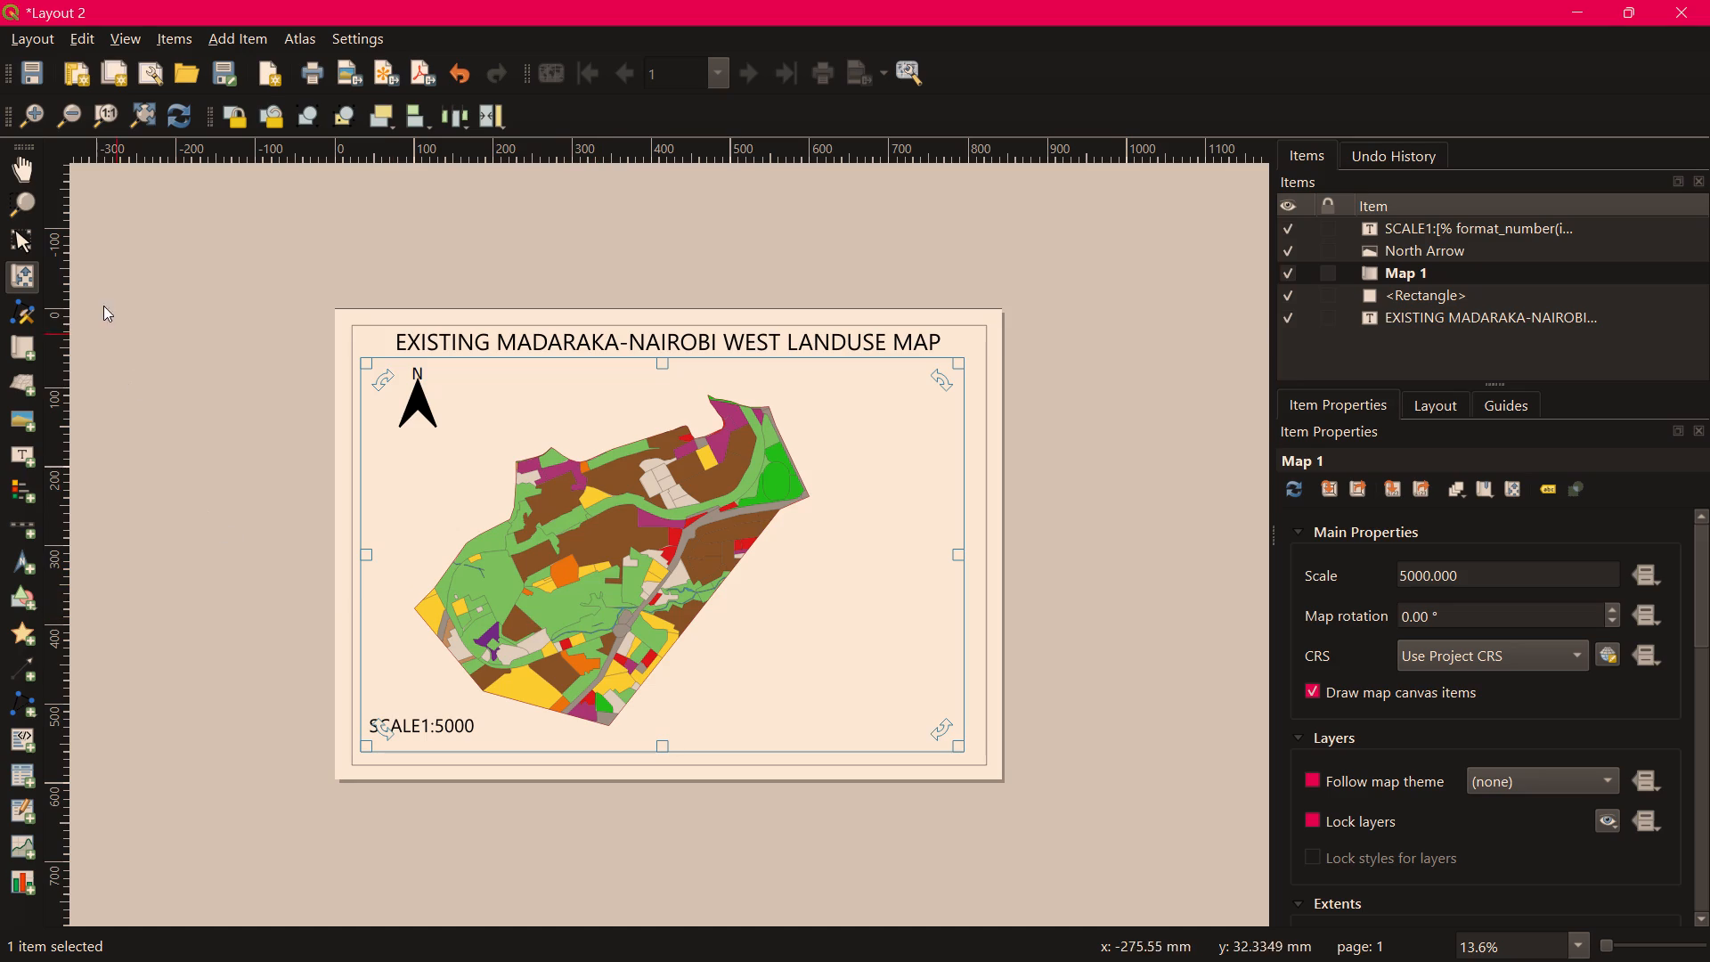
{"action": "left_click", "coordinate": [23, 273]}
{"action": "left_click_drag", "start_coordinate": [582, 539], "coordinate": [587, 535]}
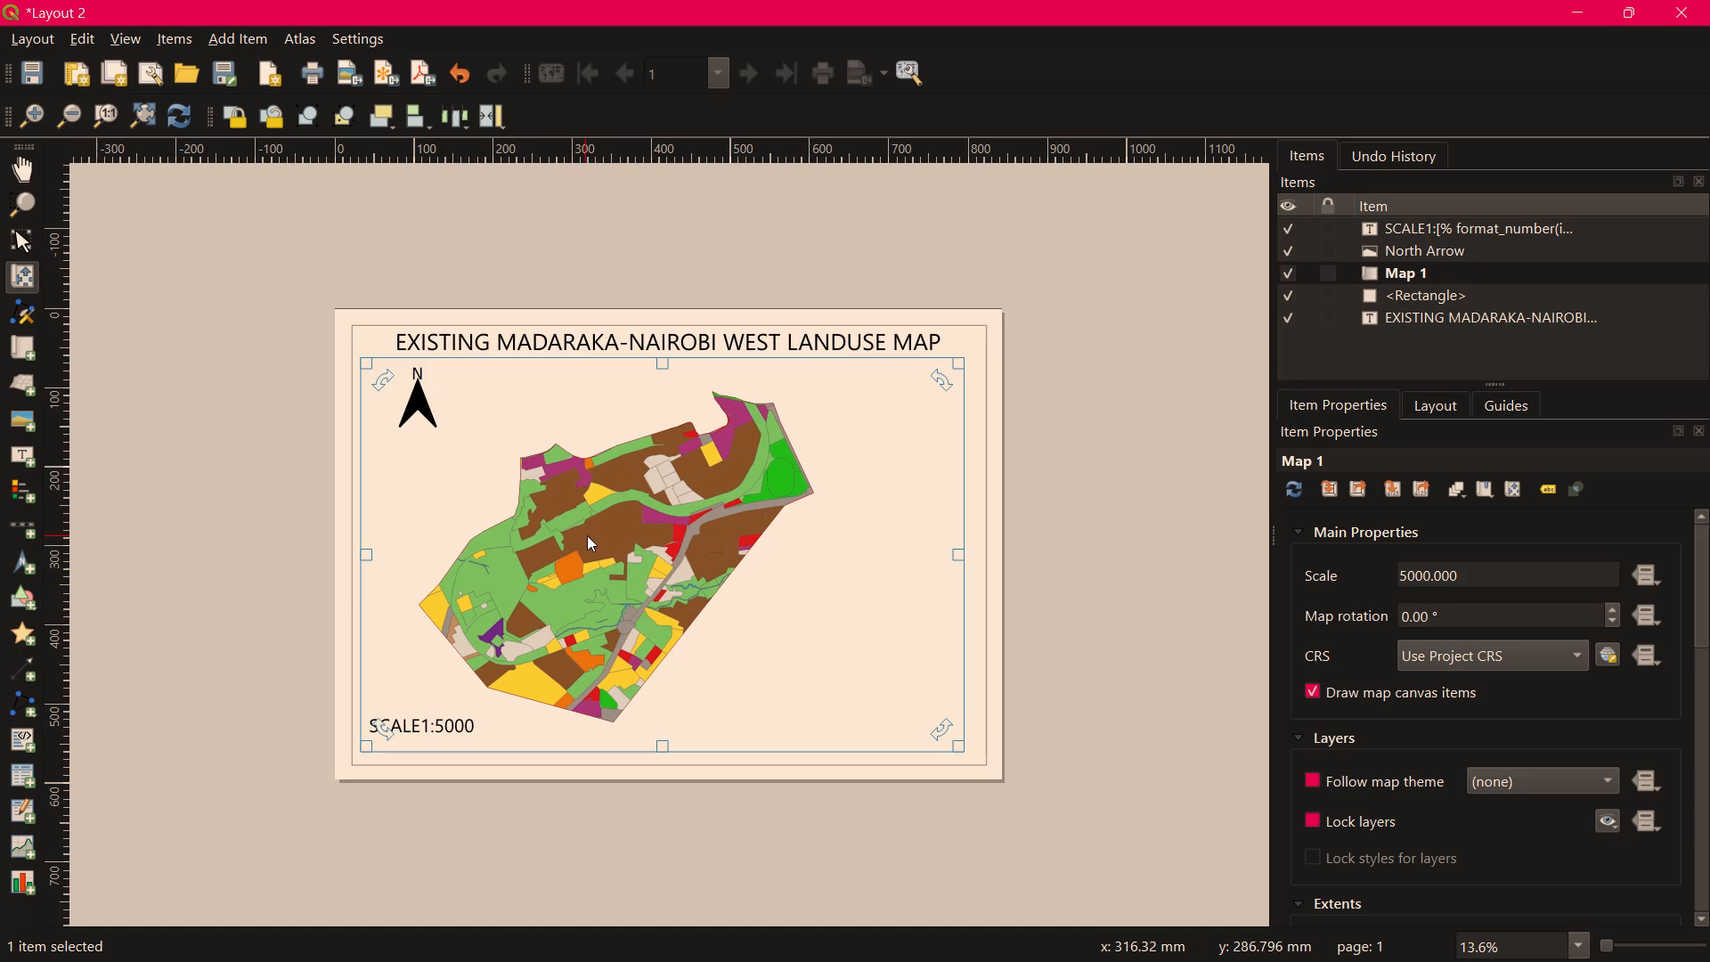
{"action": "left_click_drag", "start_coordinate": [587, 535], "coordinate": [585, 526]}
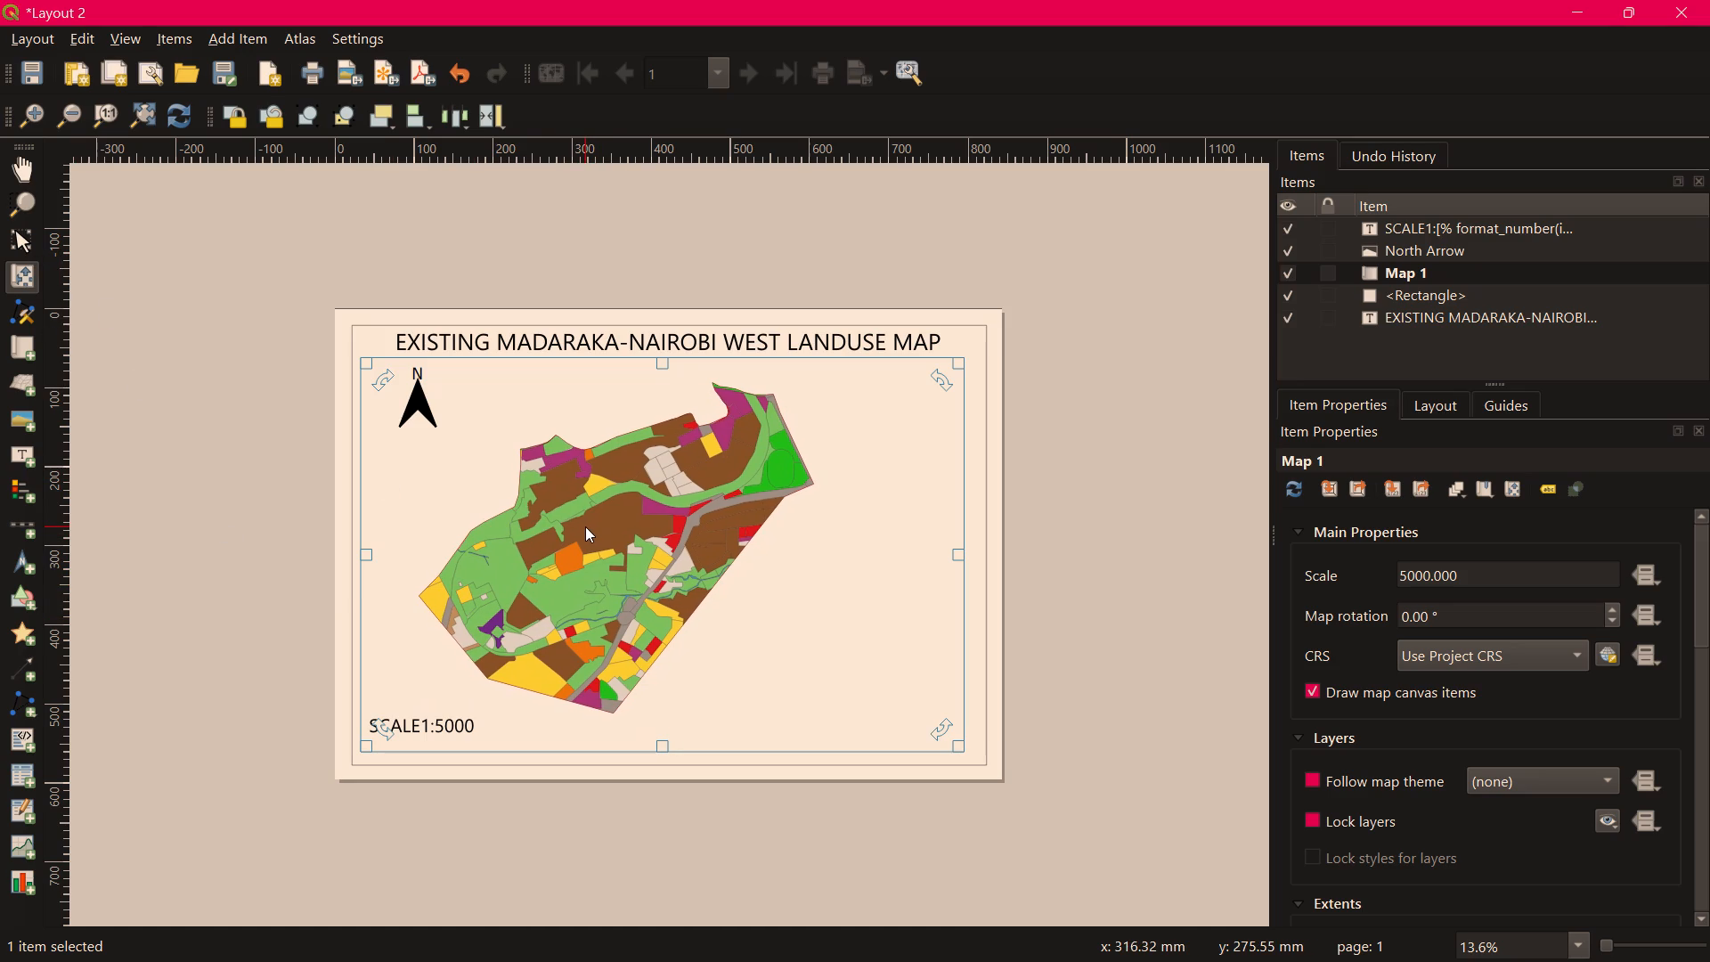
{"action": "left_click_drag", "start_coordinate": [585, 526], "coordinate": [582, 526]}
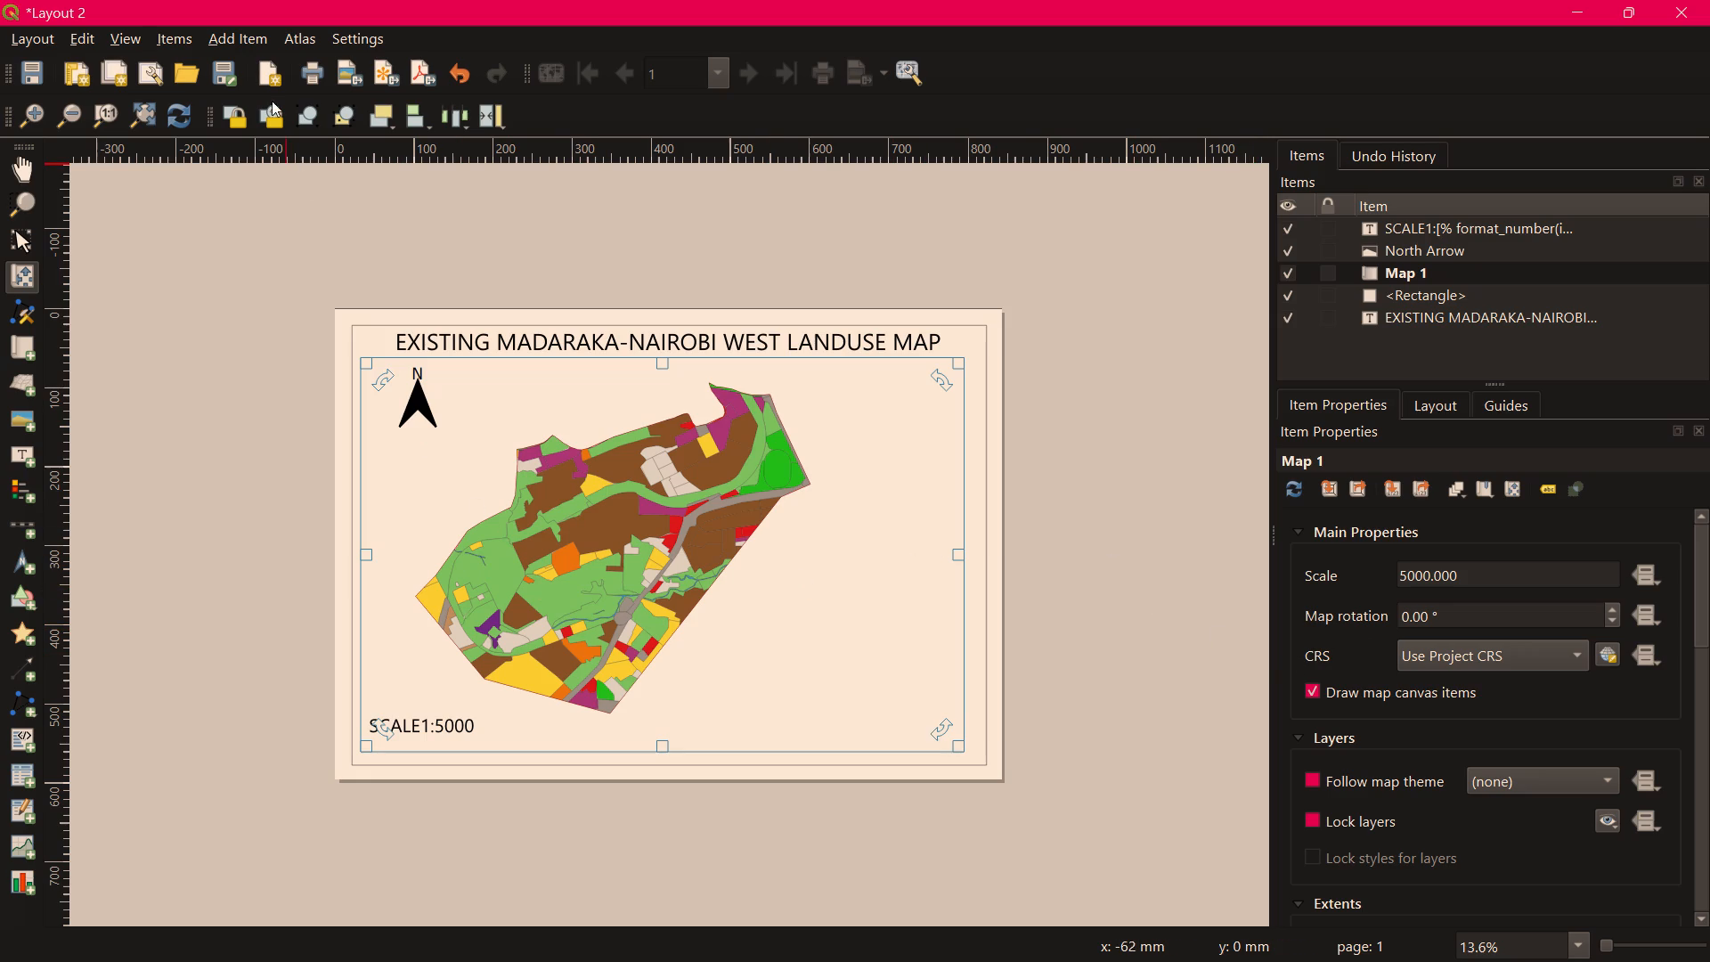
Add a legend in the empty area to the right of the land use map, below the end of the title.
{"action": "left_click", "coordinate": [245, 35]}
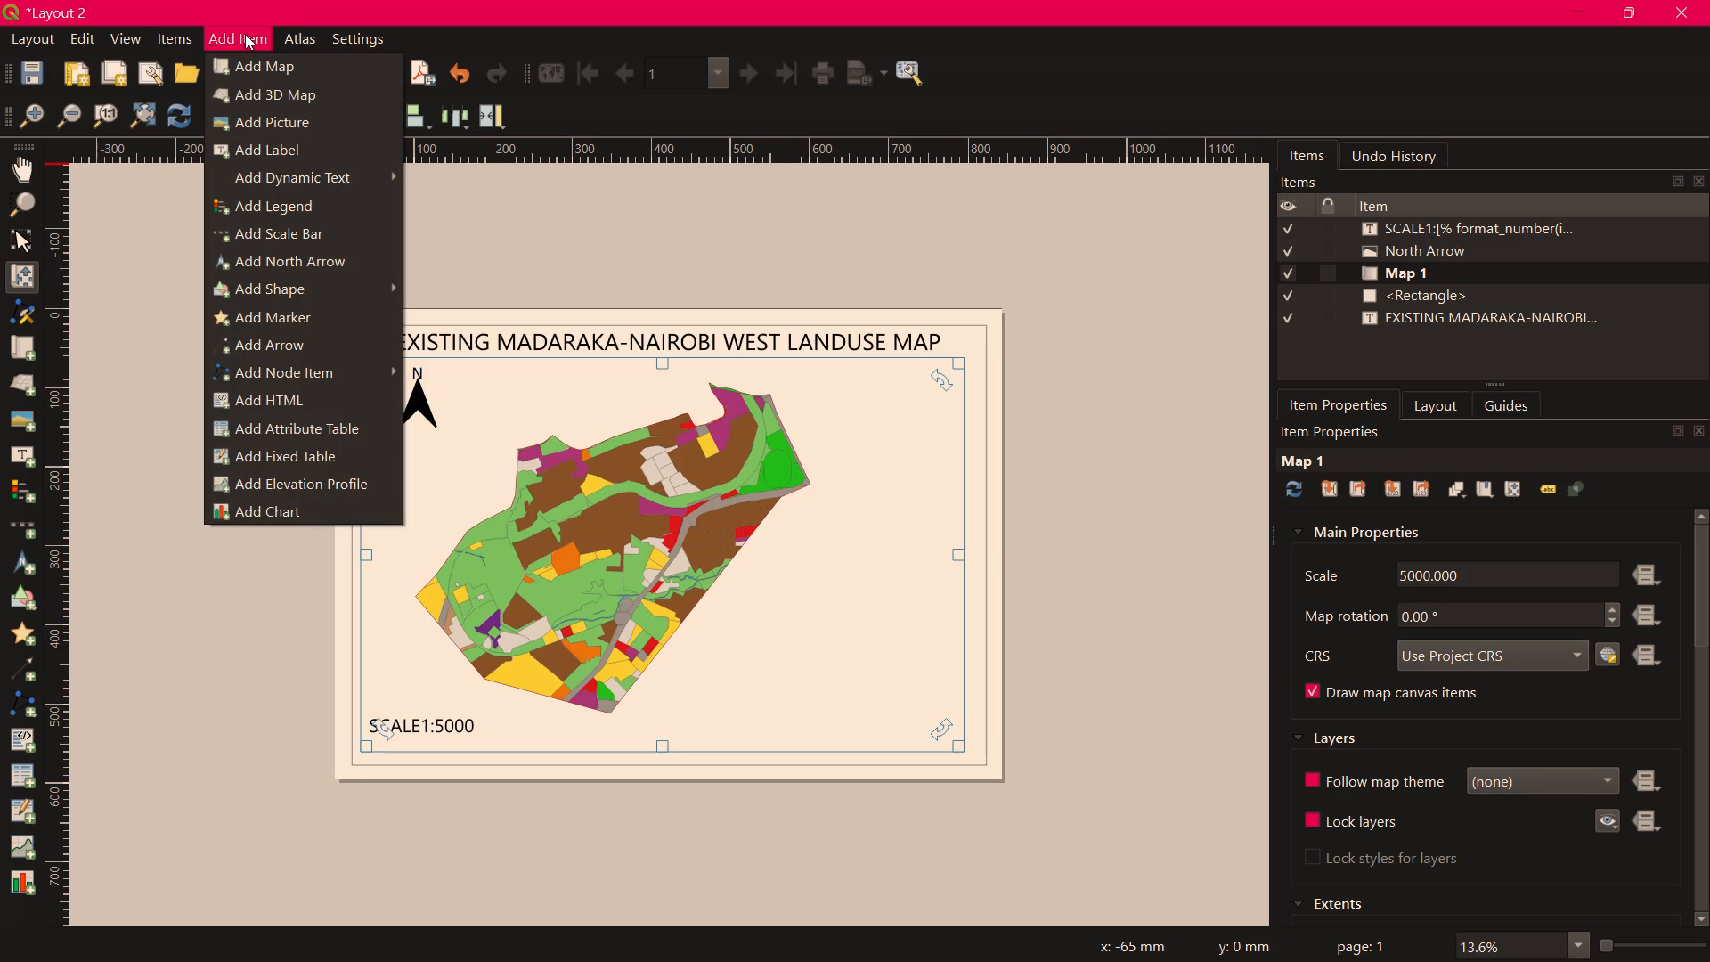
{"action": "left_click", "coordinate": [279, 208]}
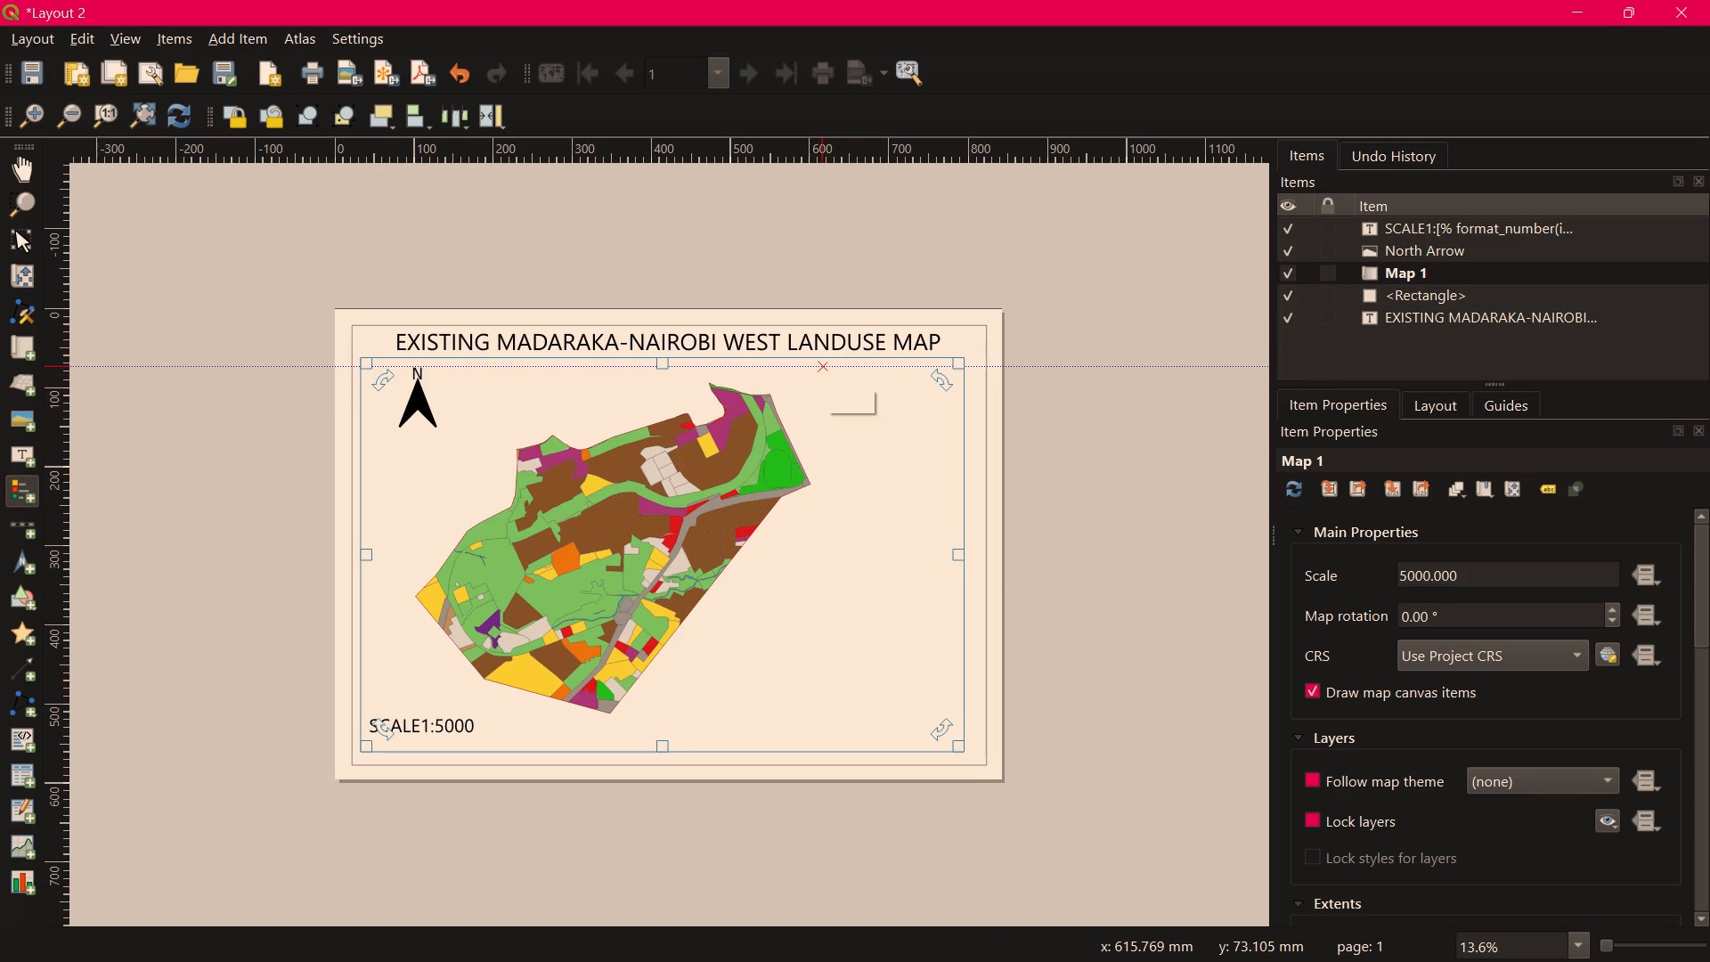
{"action": "left_click_drag", "start_coordinate": [823, 371], "coordinate": [977, 675]}
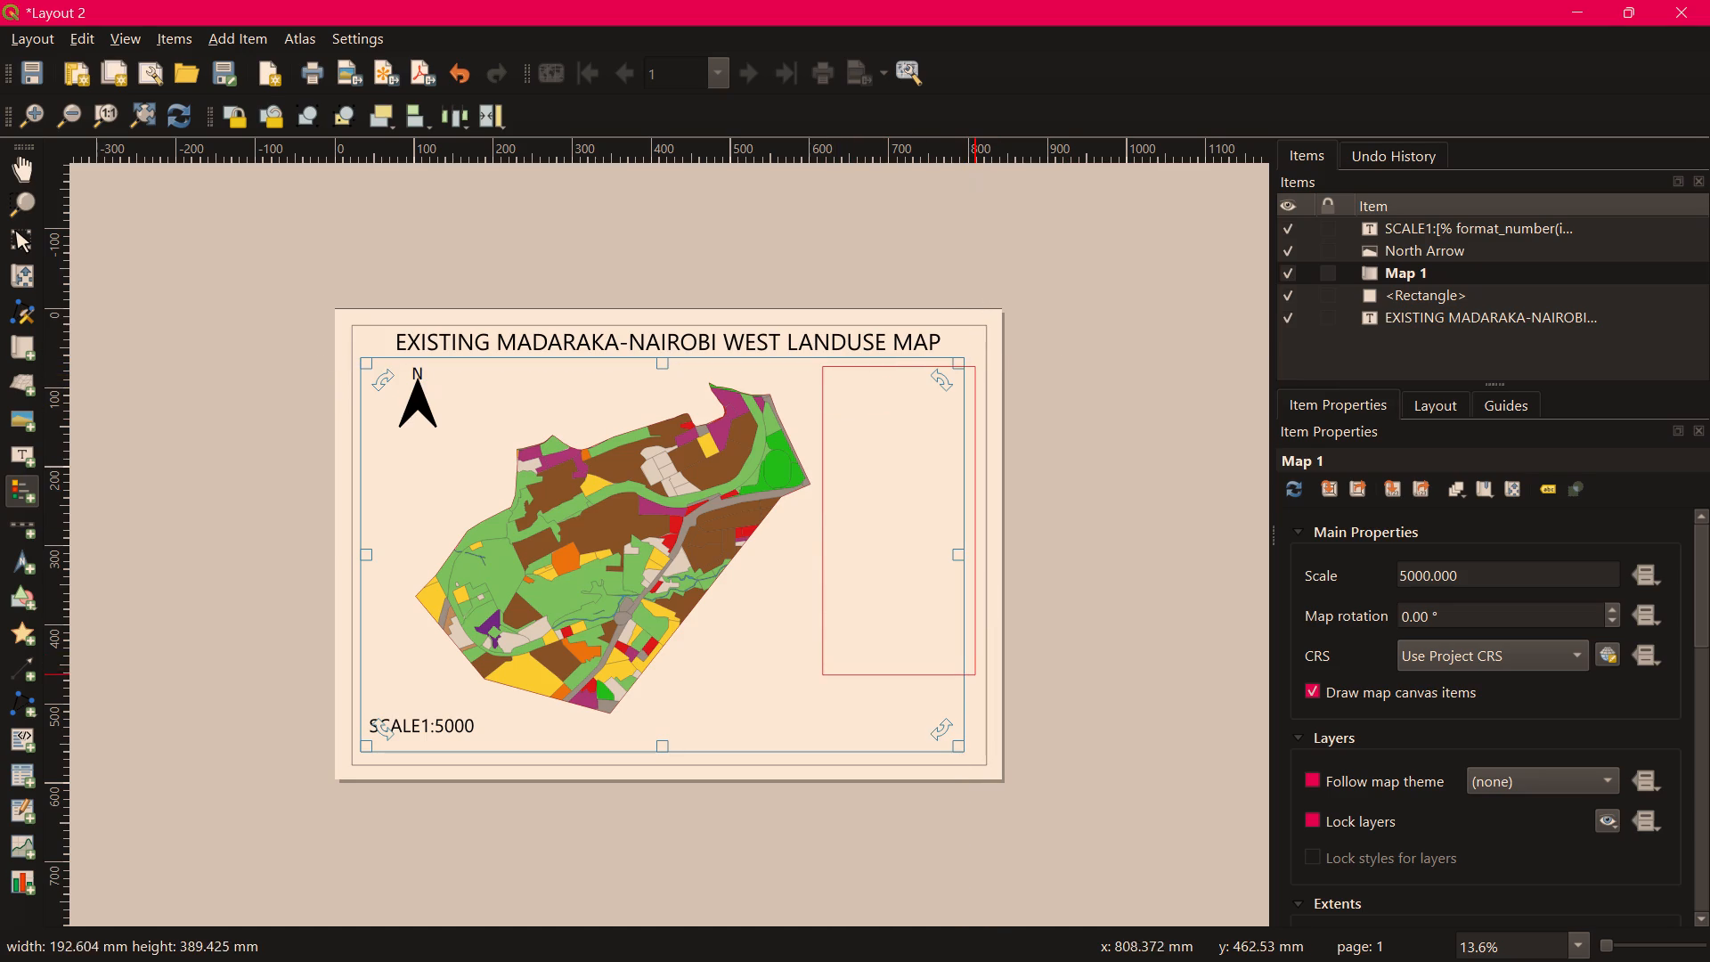
{"action": "left_click_drag", "start_coordinate": [977, 675], "coordinate": [978, 684]}
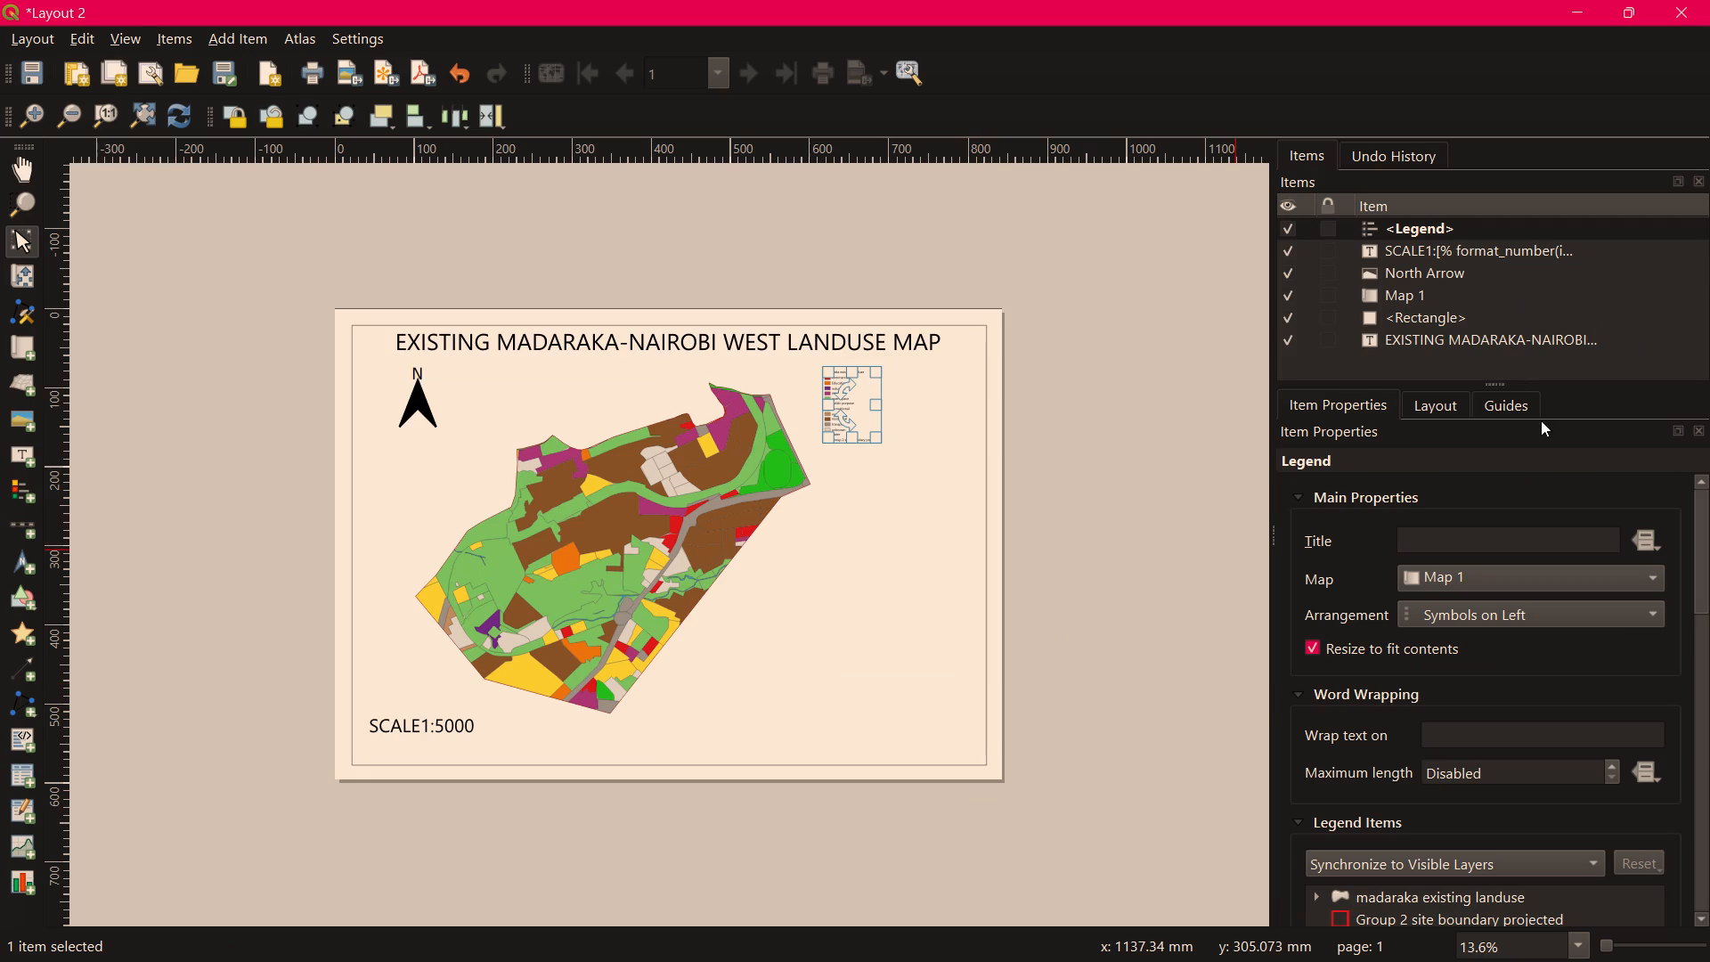
Switch to the main project window and rename the "madaraka existing landuse" layer to "Land uses".
{"action": "scroll", "coordinate": [1287, 626], "scroll_direction": "down", "scroll_amount": 2}
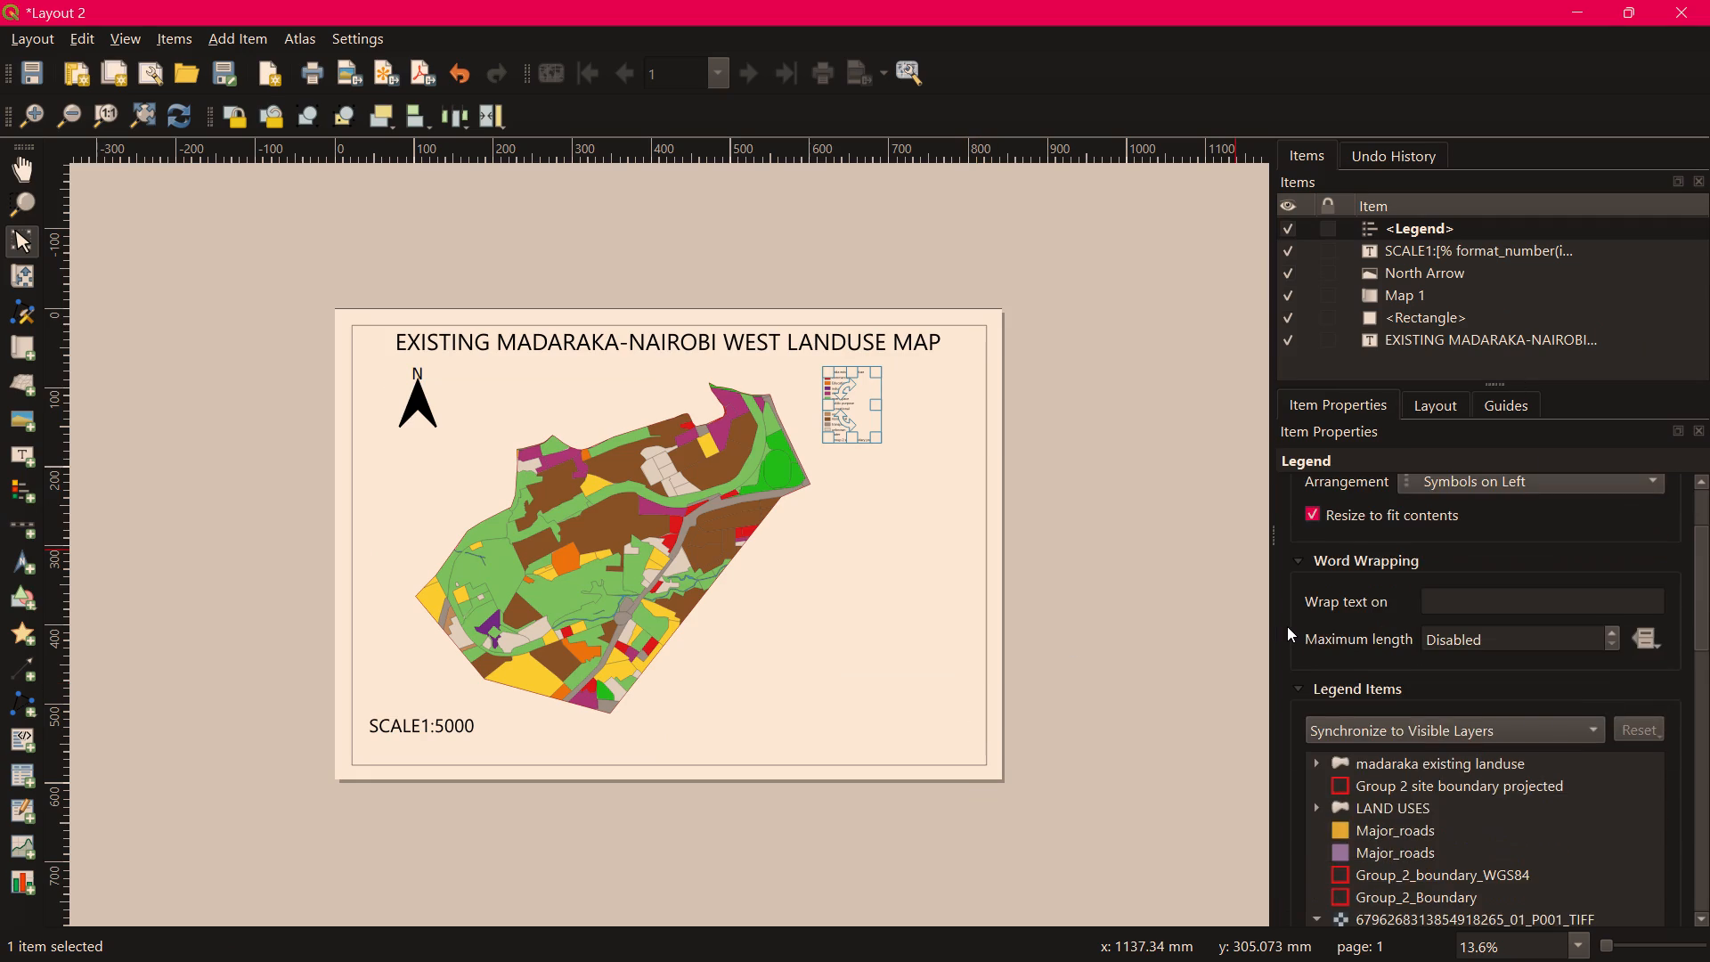
{"action": "scroll", "coordinate": [1287, 626], "scroll_direction": "down", "scroll_amount": 3}
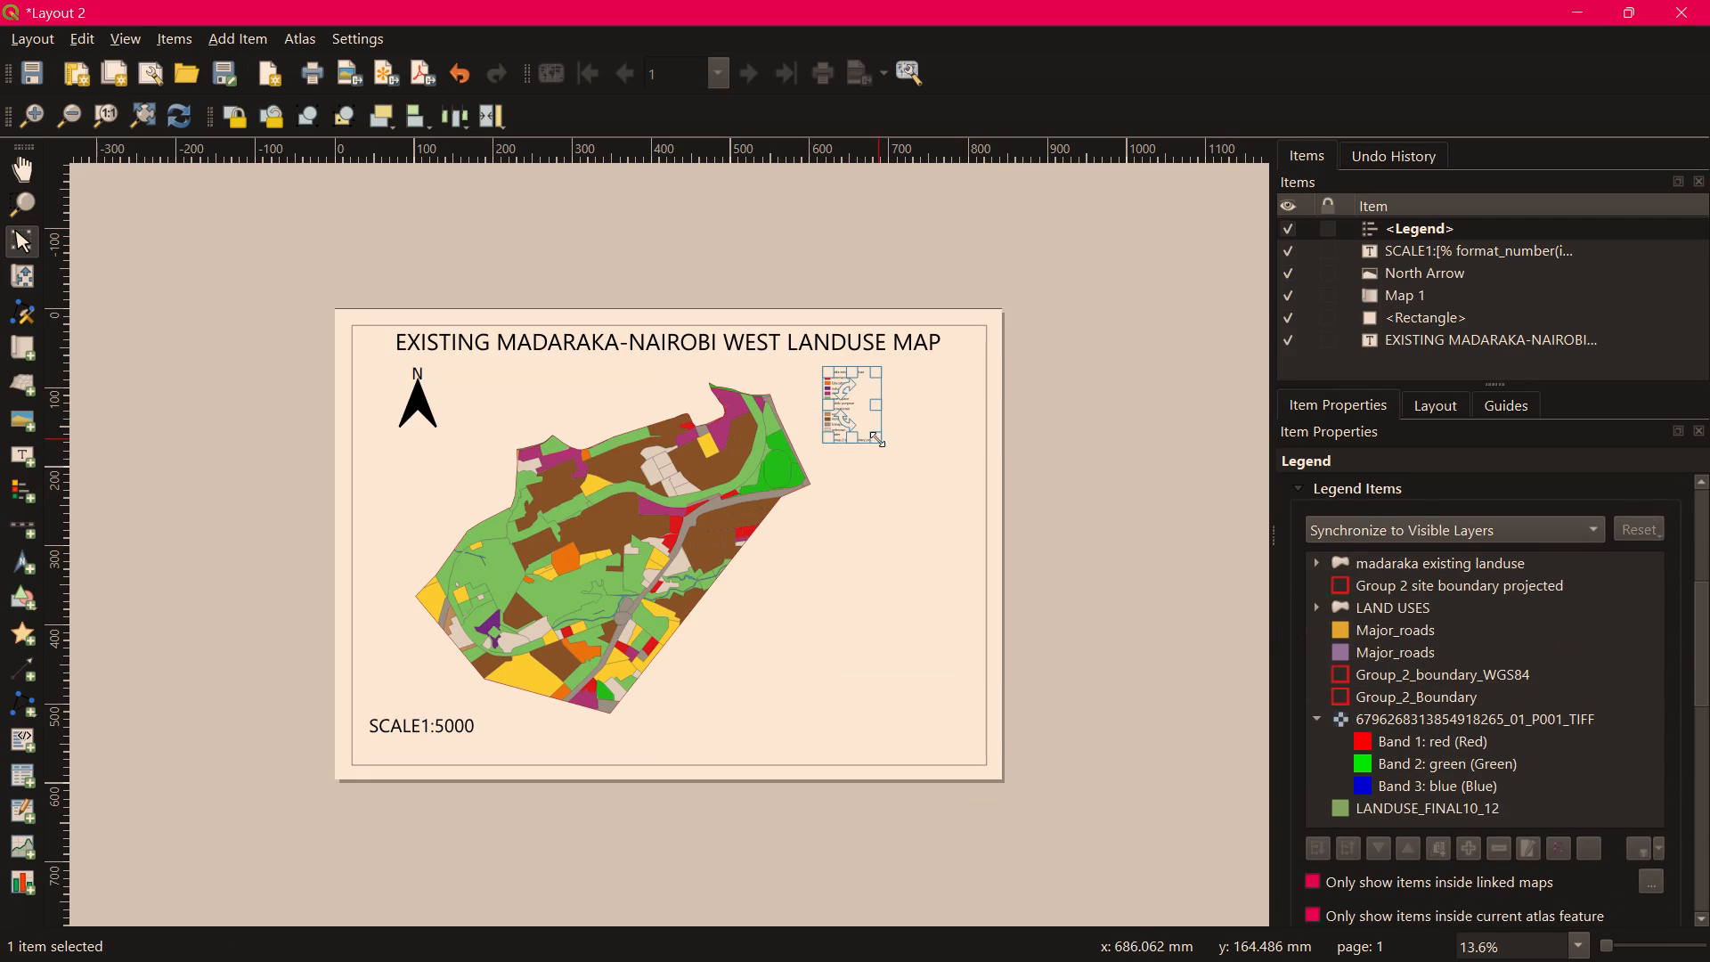
{"action": "scroll", "coordinate": [843, 393], "scroll_direction": "up", "scroll_amount": 2}
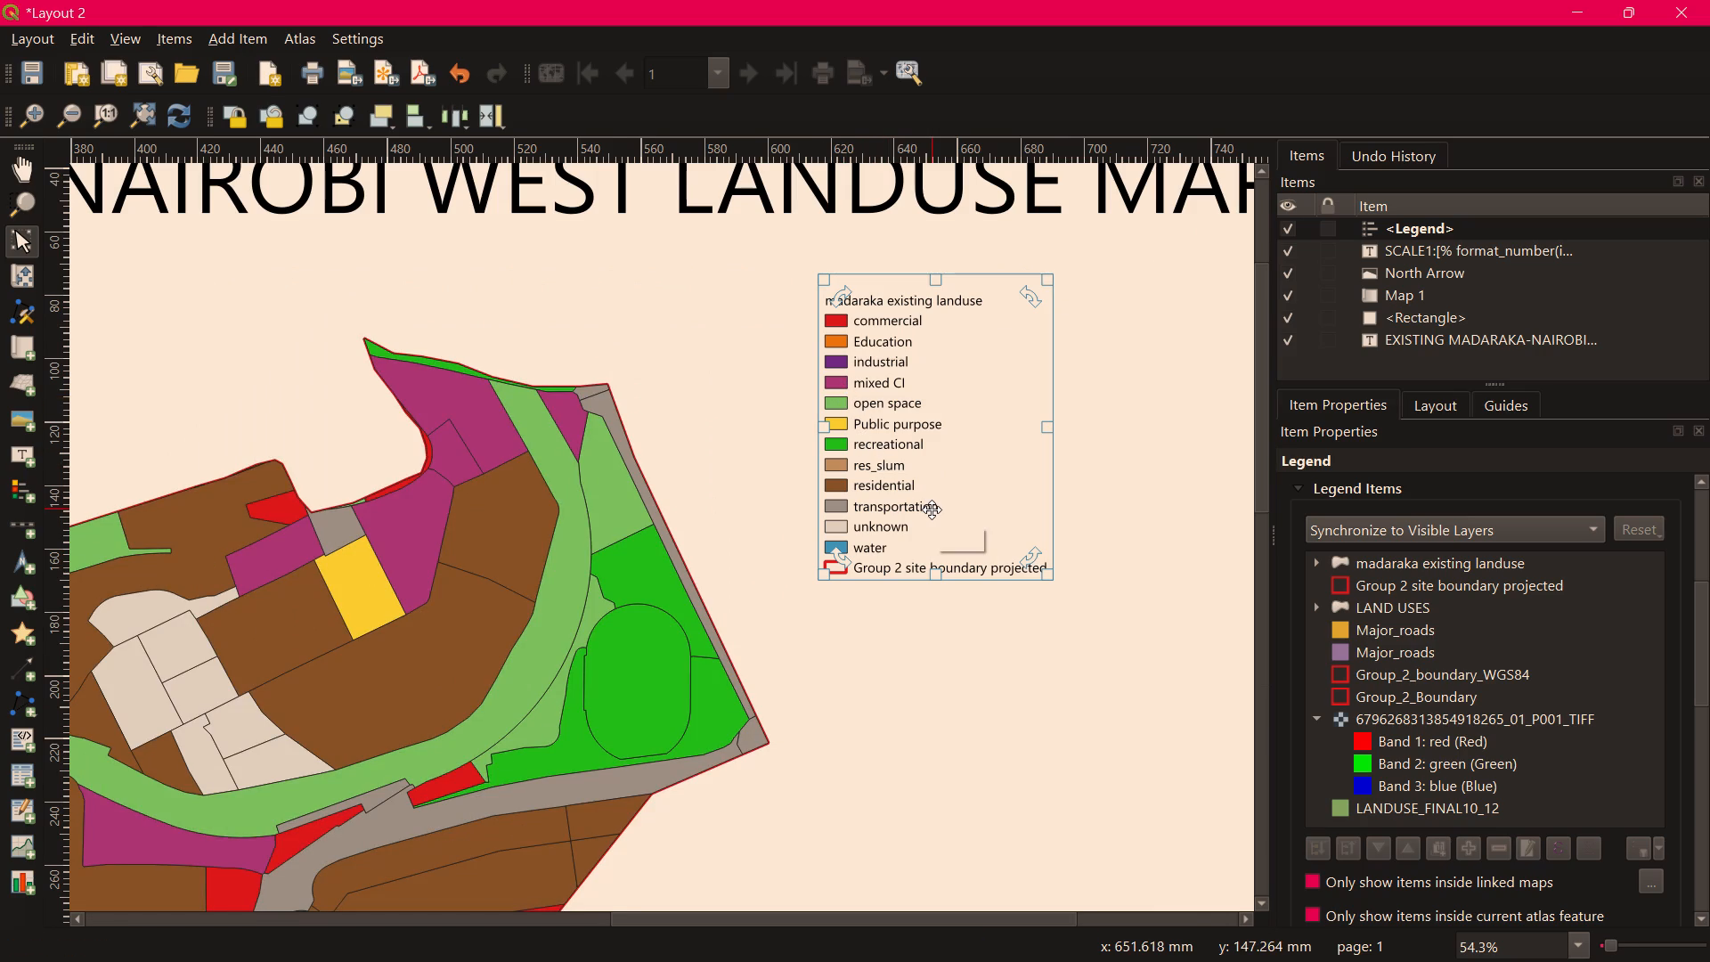
{"action": "scroll", "coordinate": [932, 510], "scroll_direction": "down", "scroll_amount": 2}
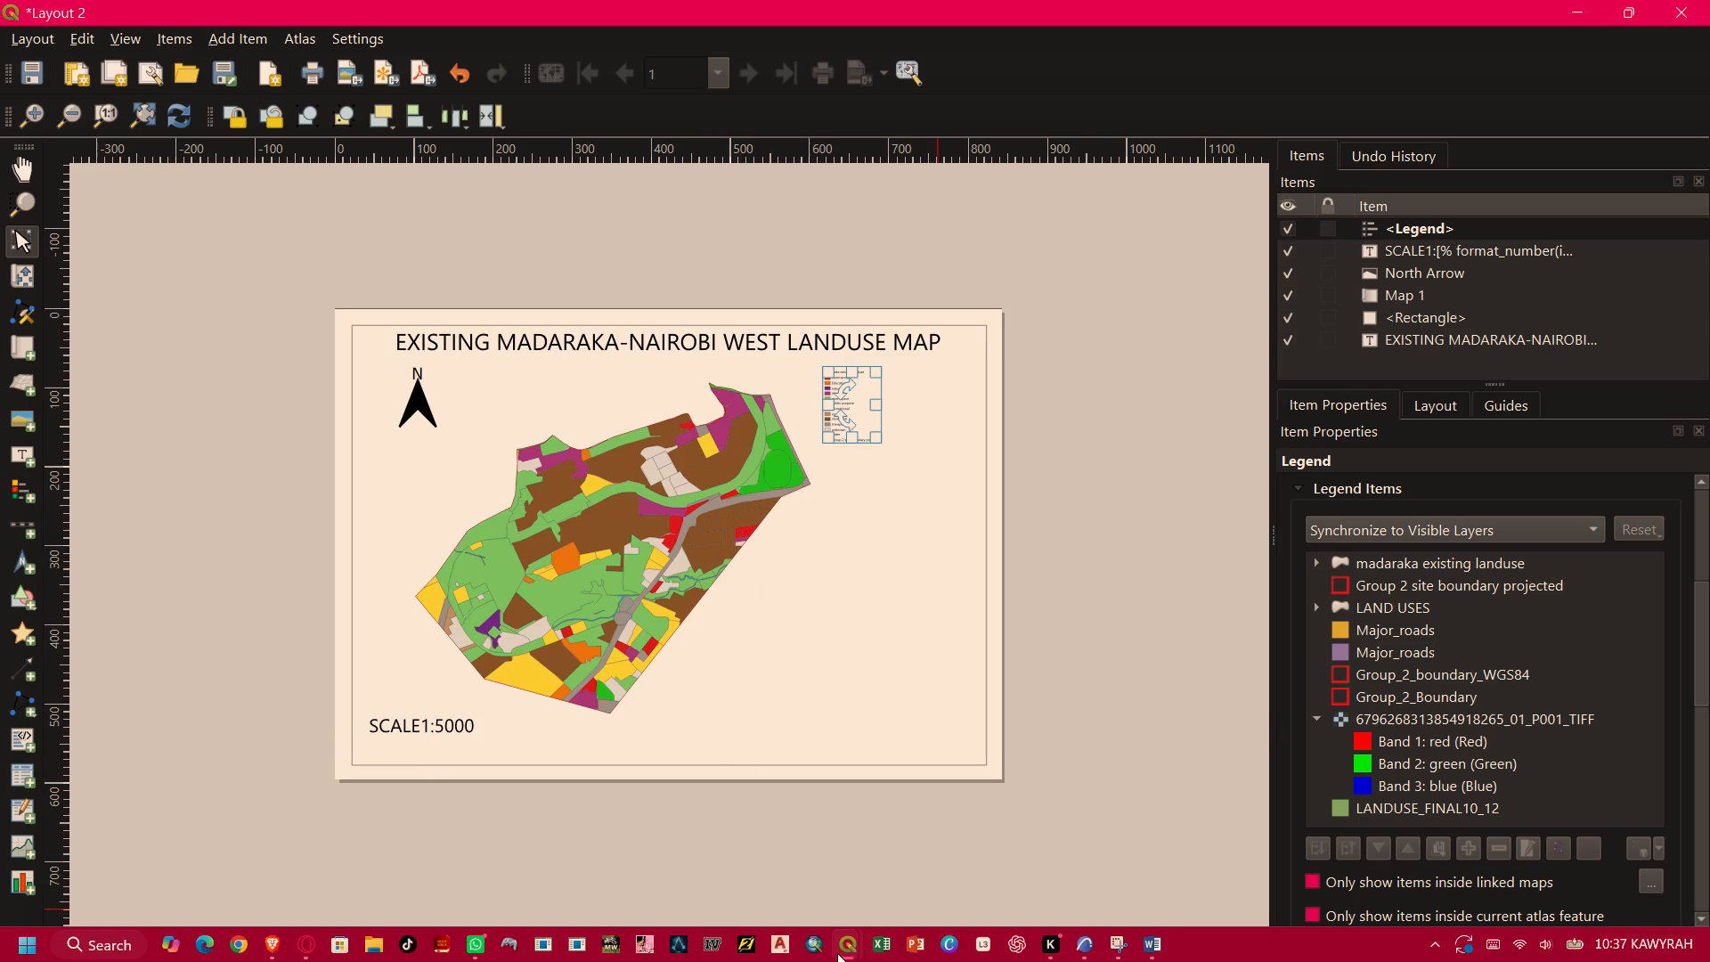
{"action": "left_click", "coordinate": [597, 843]}
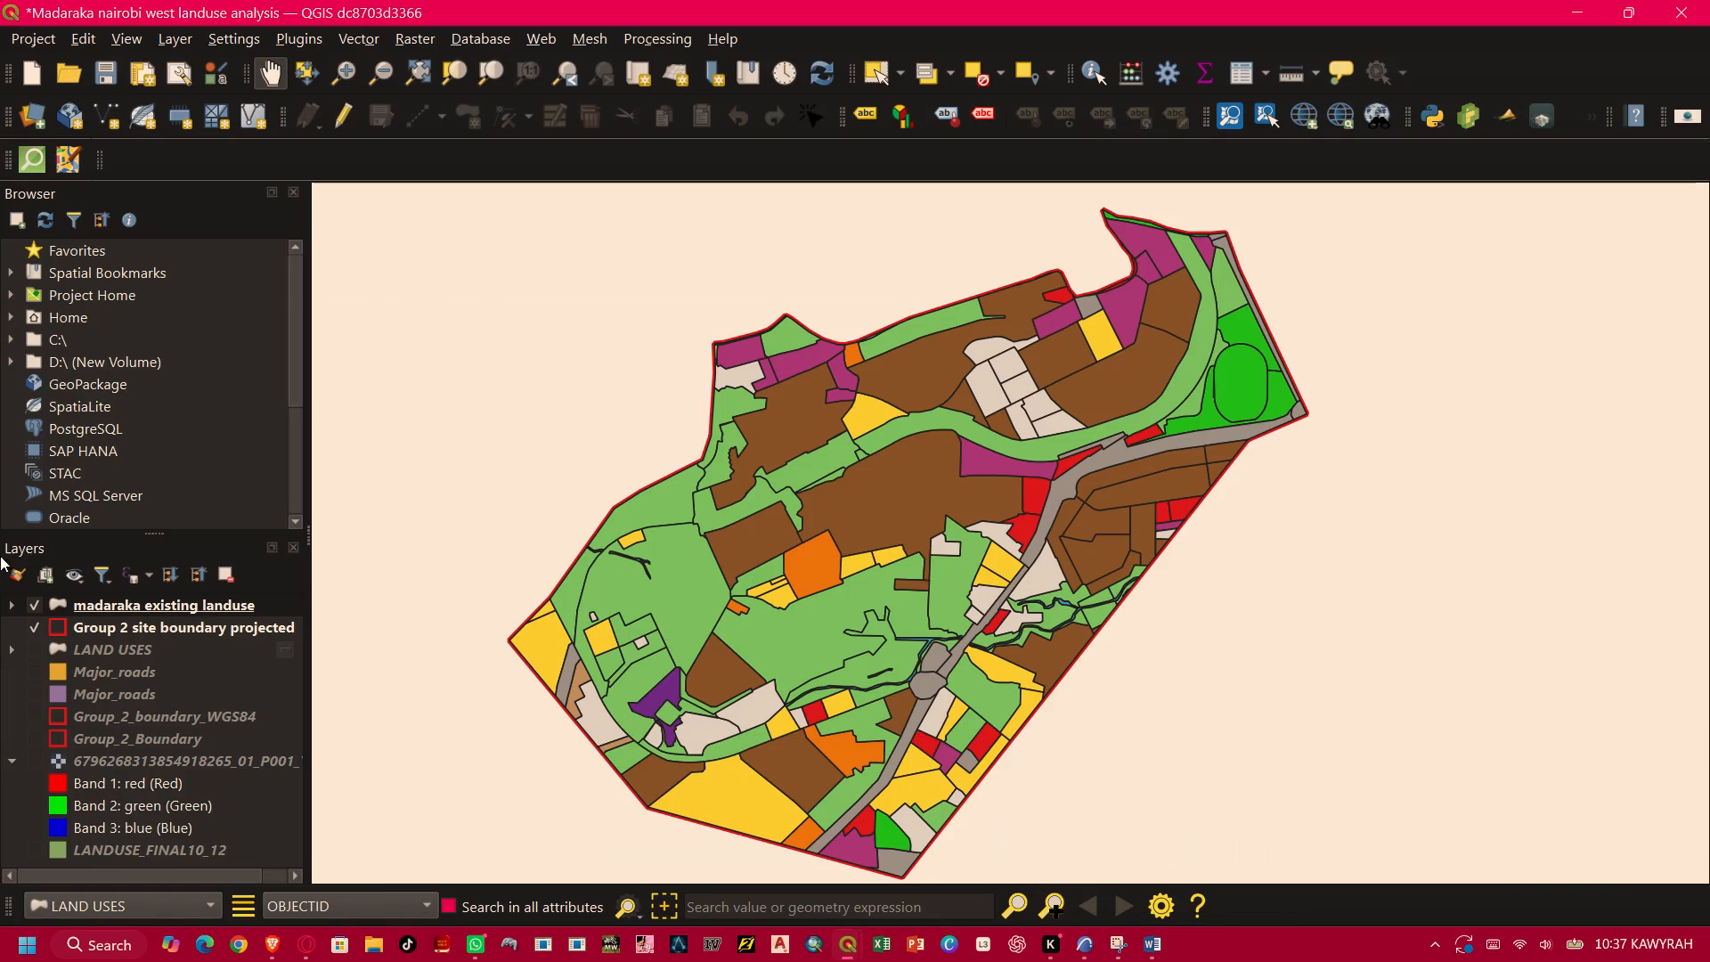
{"action": "right_click", "coordinate": [104, 601]}
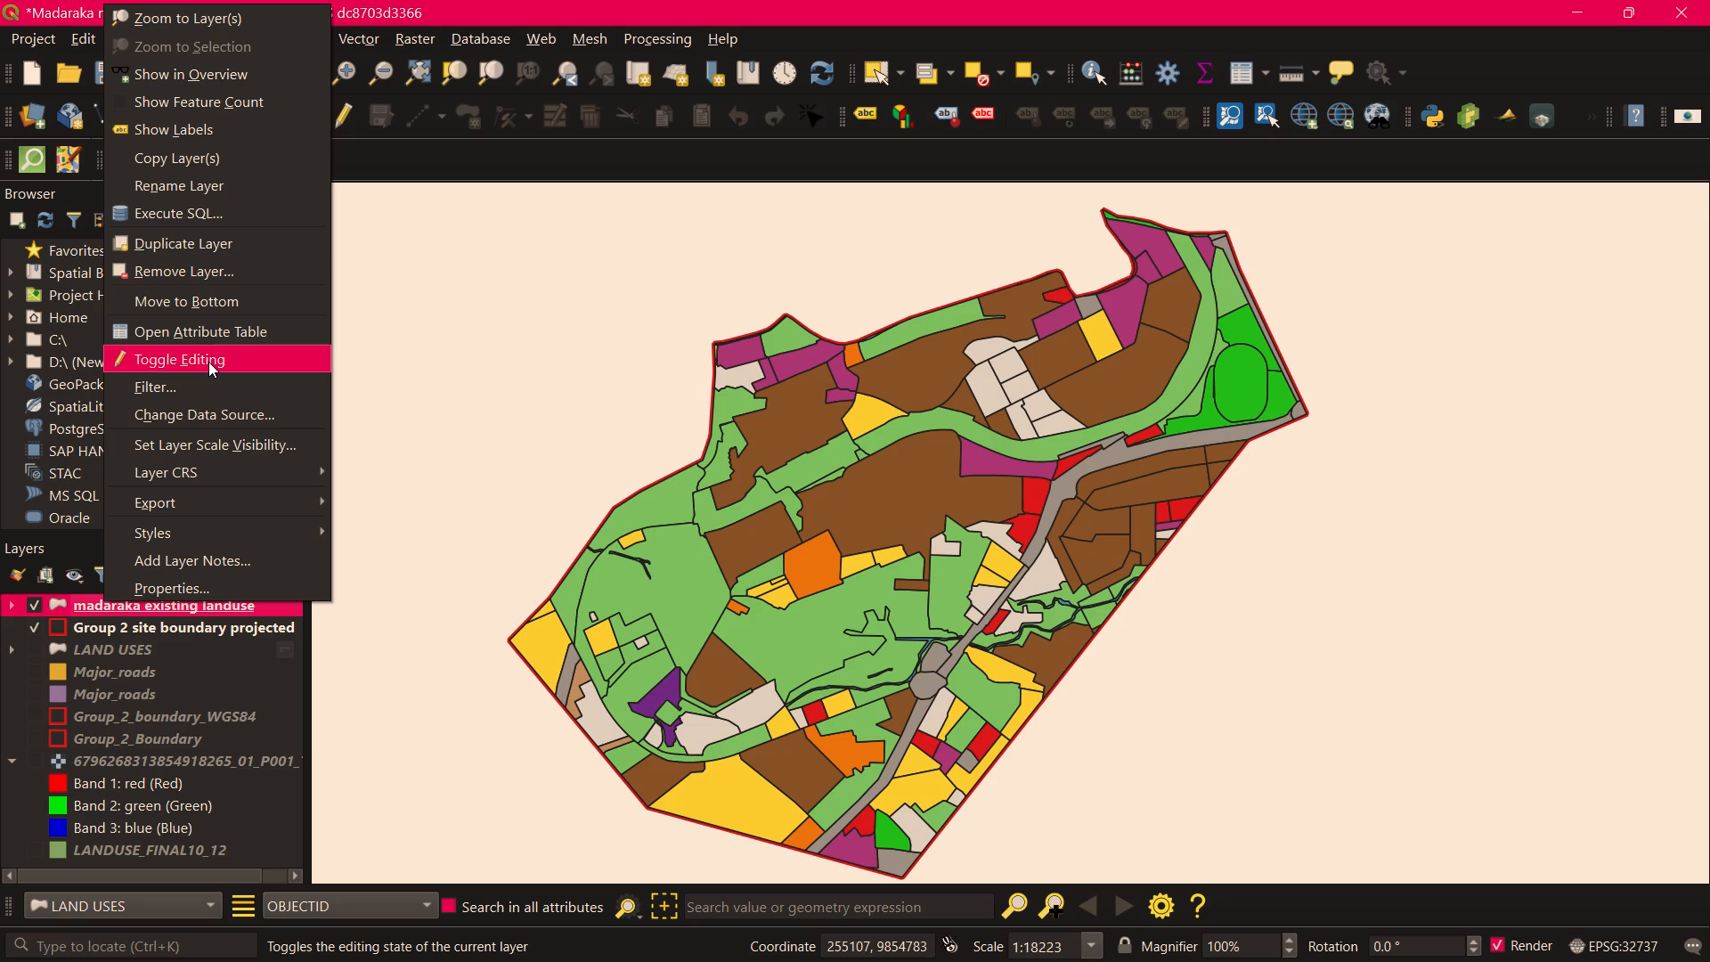
{"action": "left_click", "coordinate": [202, 191]}
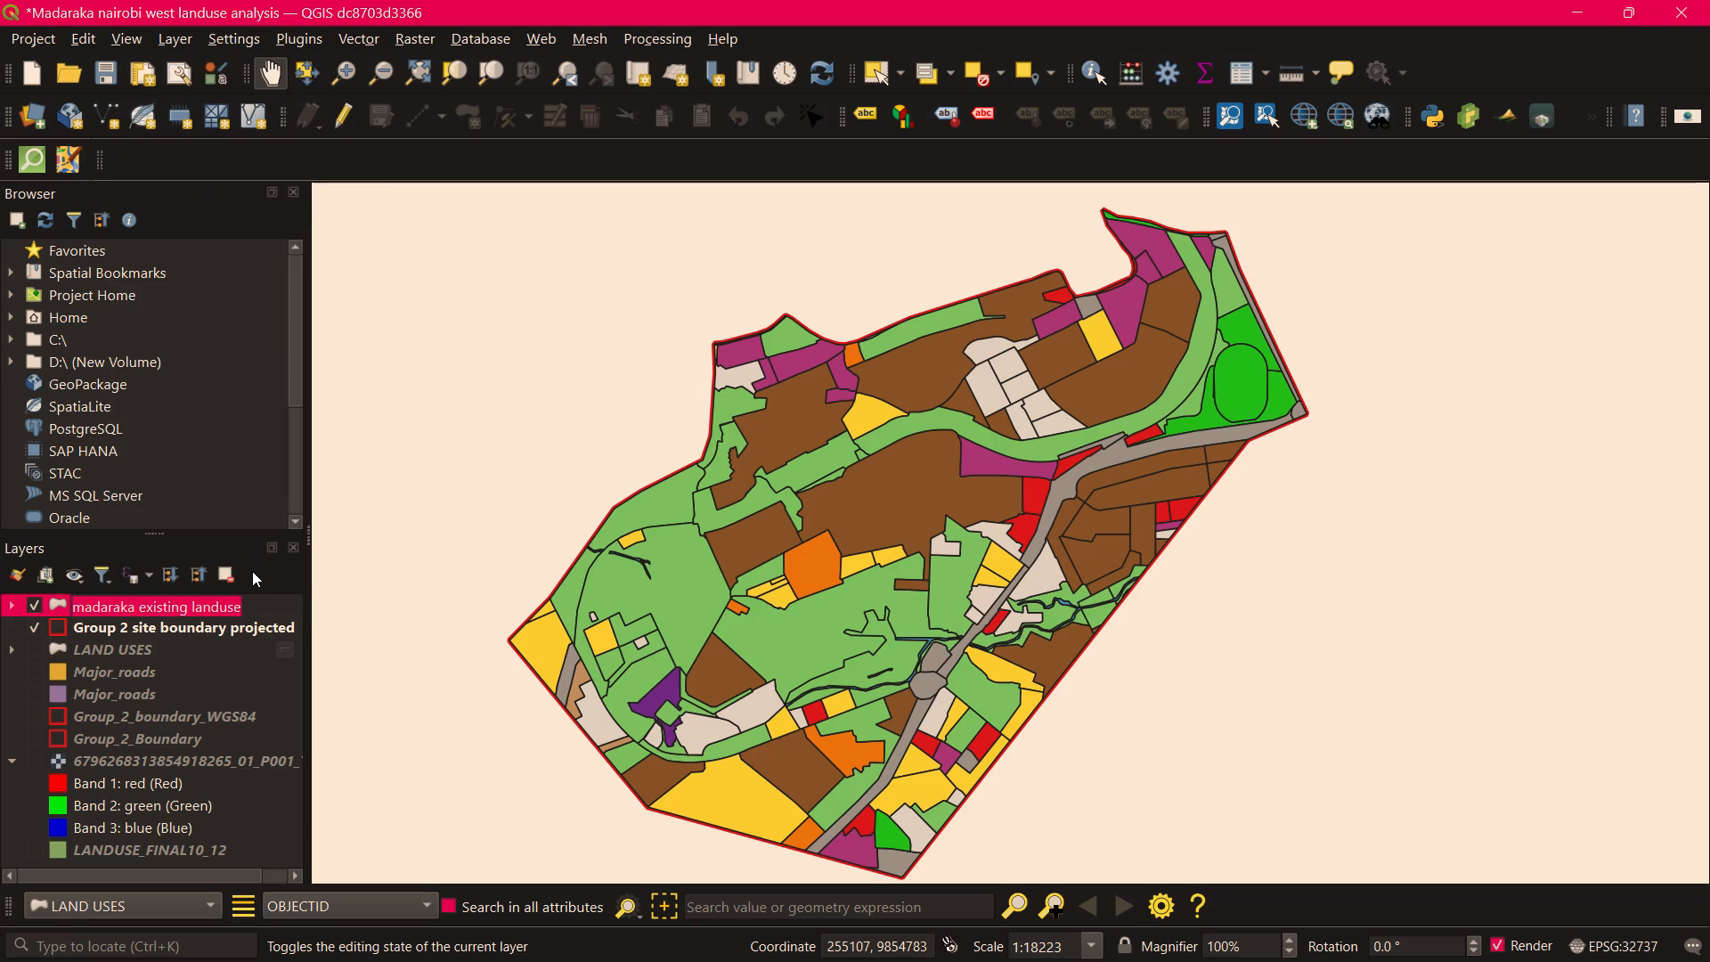
{"action": "key", "text": "l"}
{"action": "key", "text": "BackSpace"}
{"action": "key", "text": "l"}
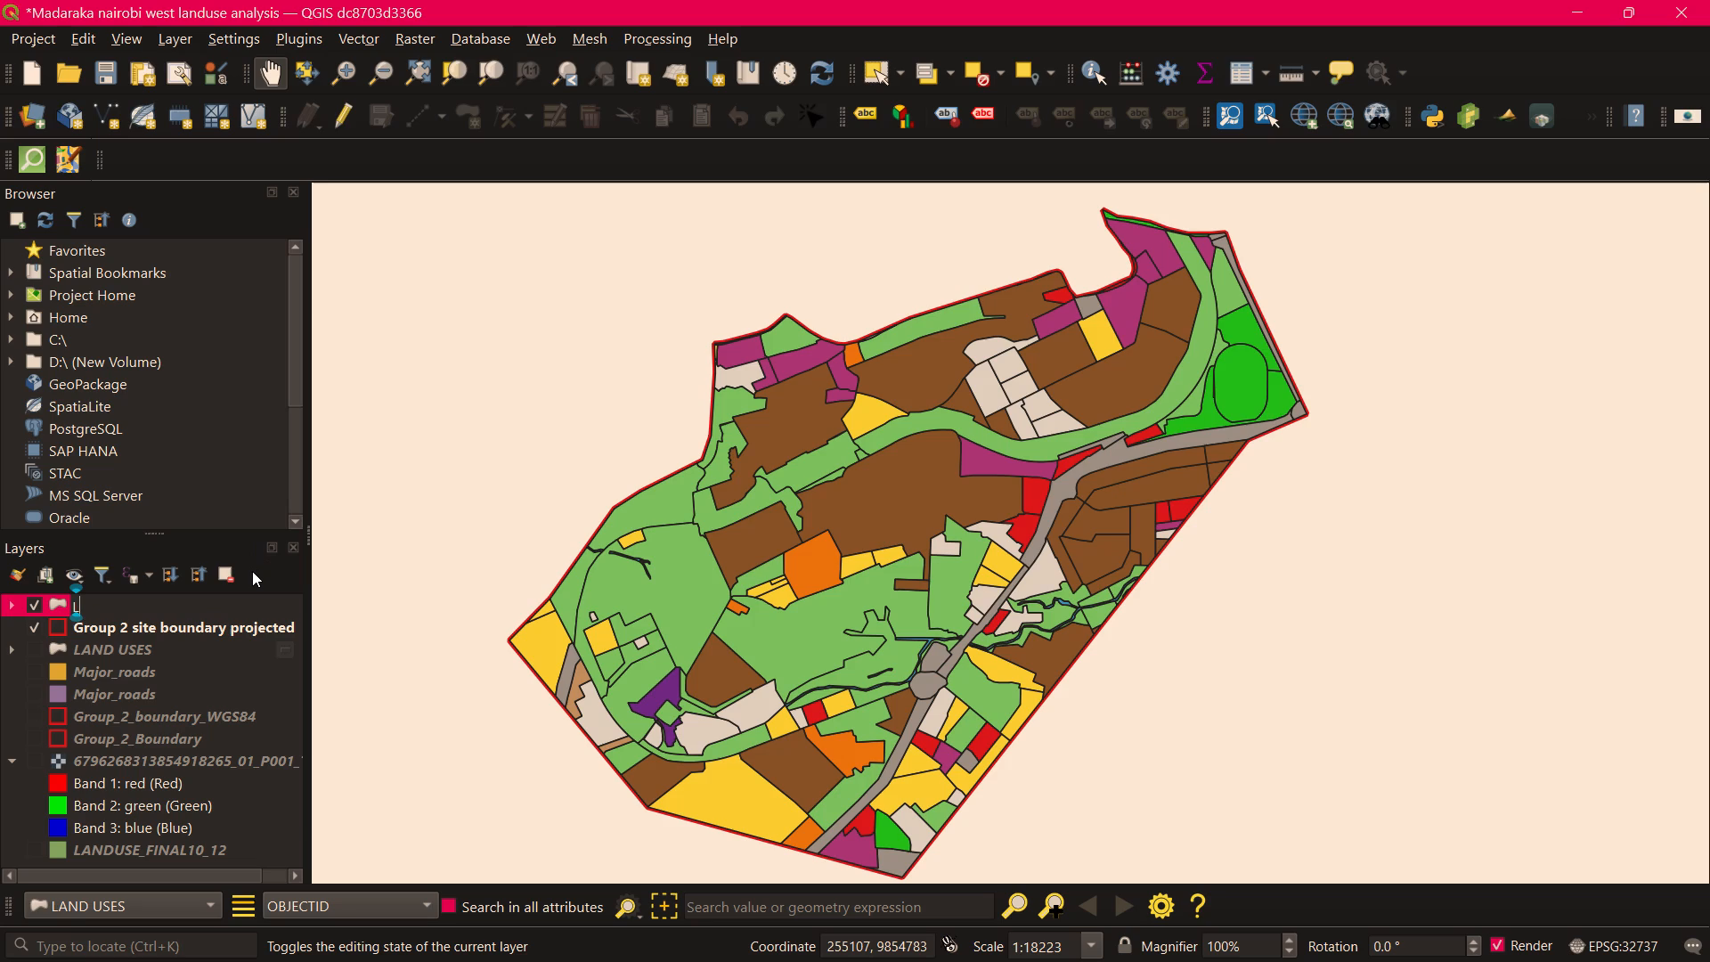
{"action": "type", "text": "and ue"}
{"action": "key", "text": "BackSpace"}
{"action": "type", "text": "ses"}
{"action": "left_click", "coordinate": [220, 427]}
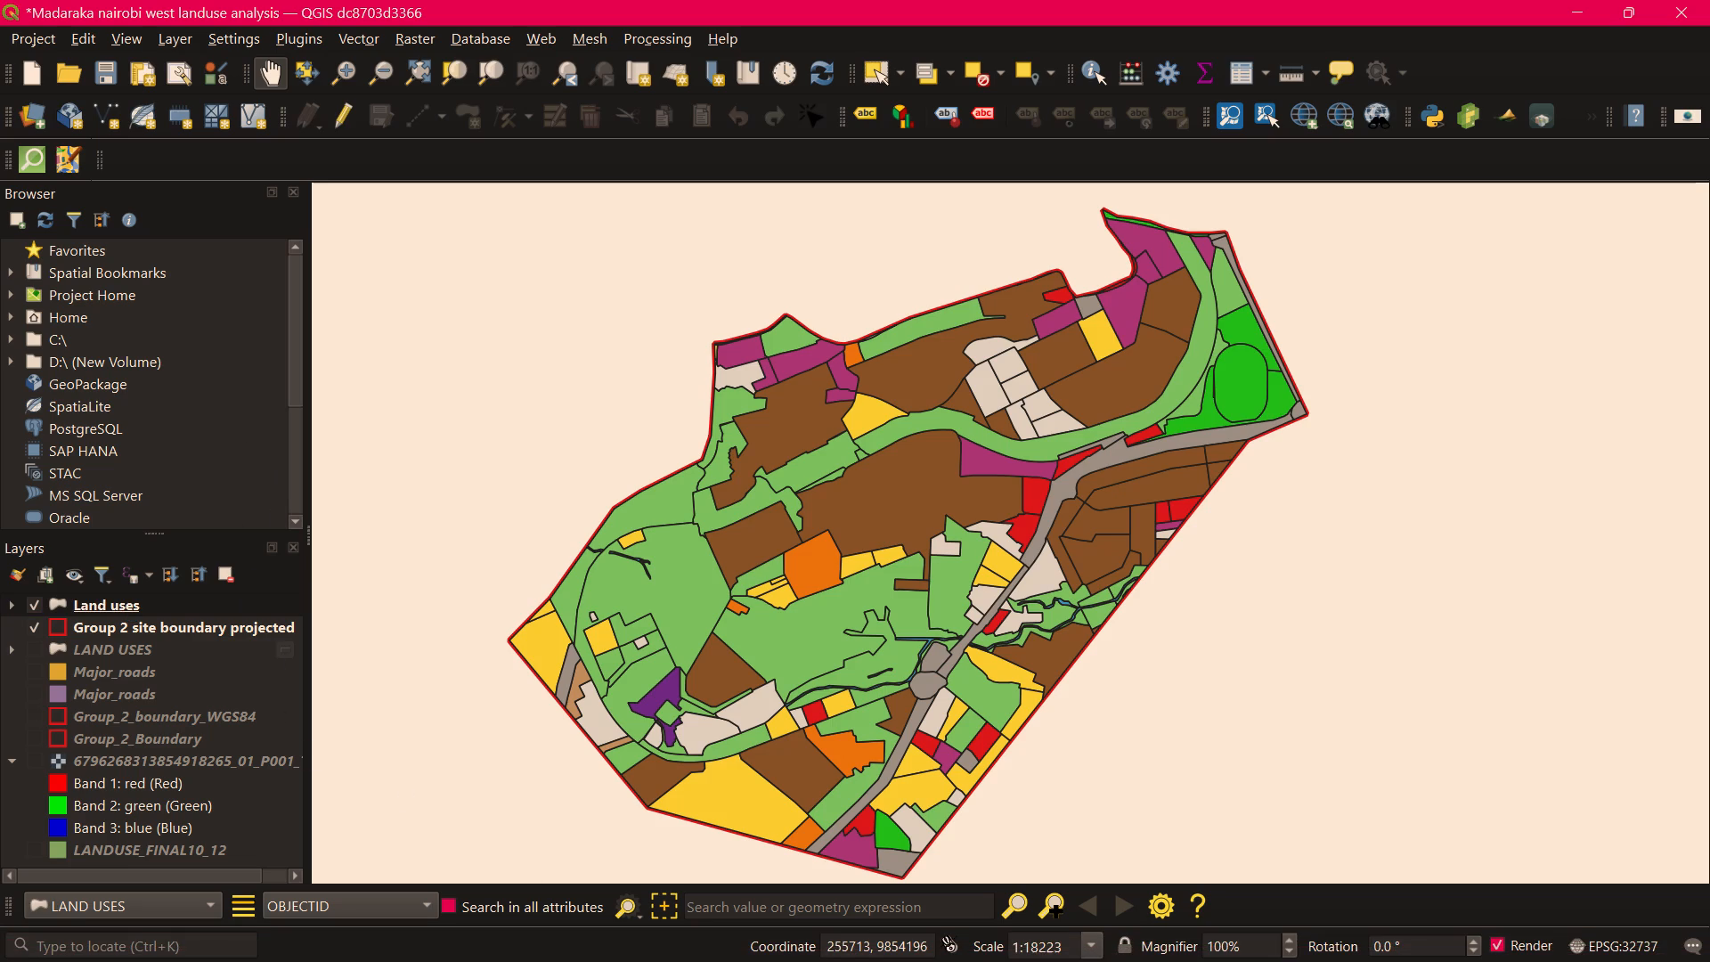
Return to Layout 2 and give the legend the title "LEGEND".
{"action": "scroll", "coordinate": [244, 740], "scroll_direction": "down", "scroll_amount": 3}
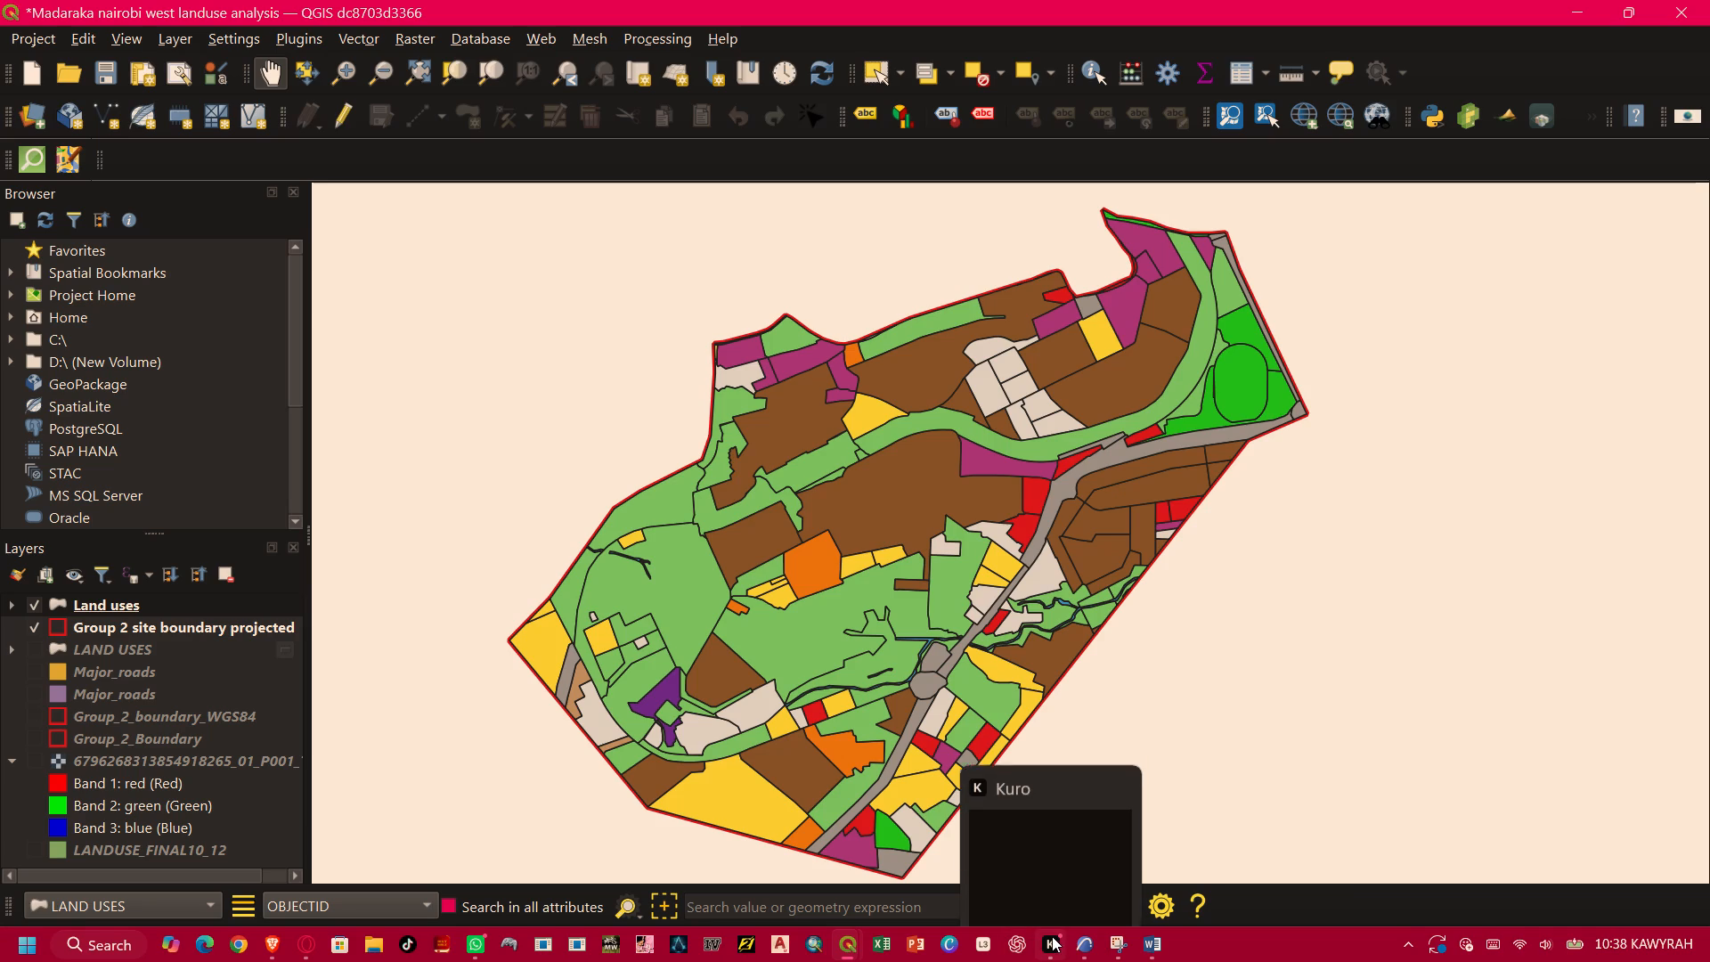
{"action": "left_click", "coordinate": [848, 946]}
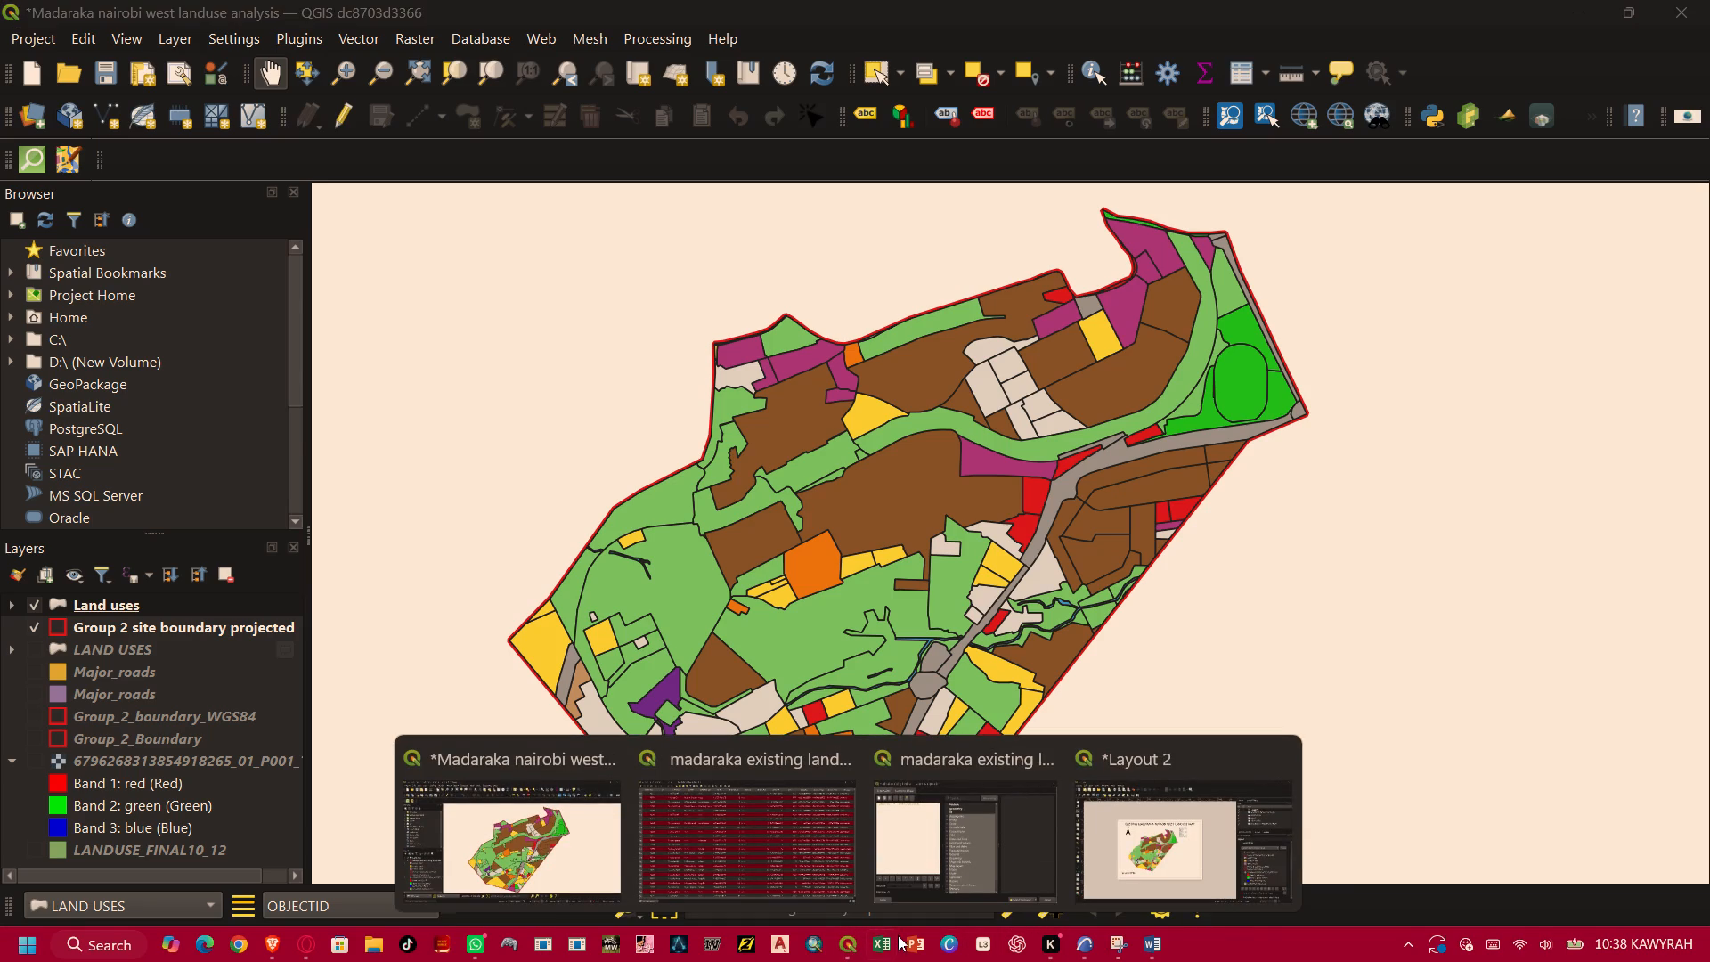
{"action": "left_click", "coordinate": [1174, 820]}
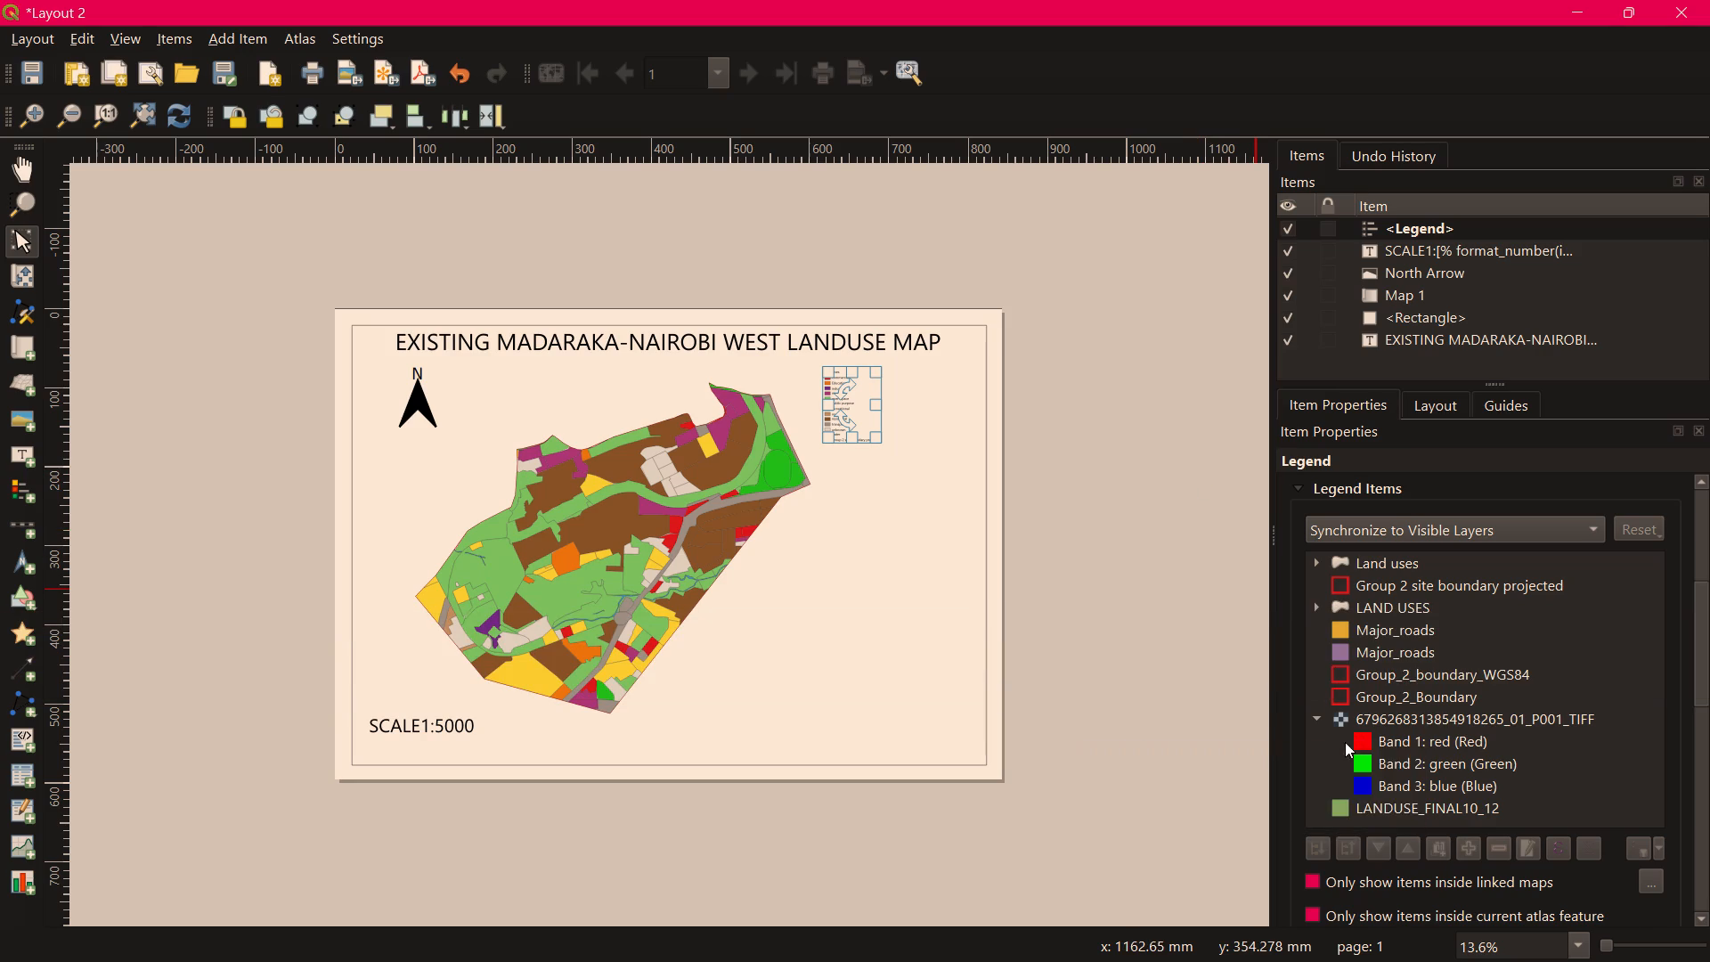
{"action": "scroll", "coordinate": [1297, 725], "scroll_direction": "down", "scroll_amount": 4}
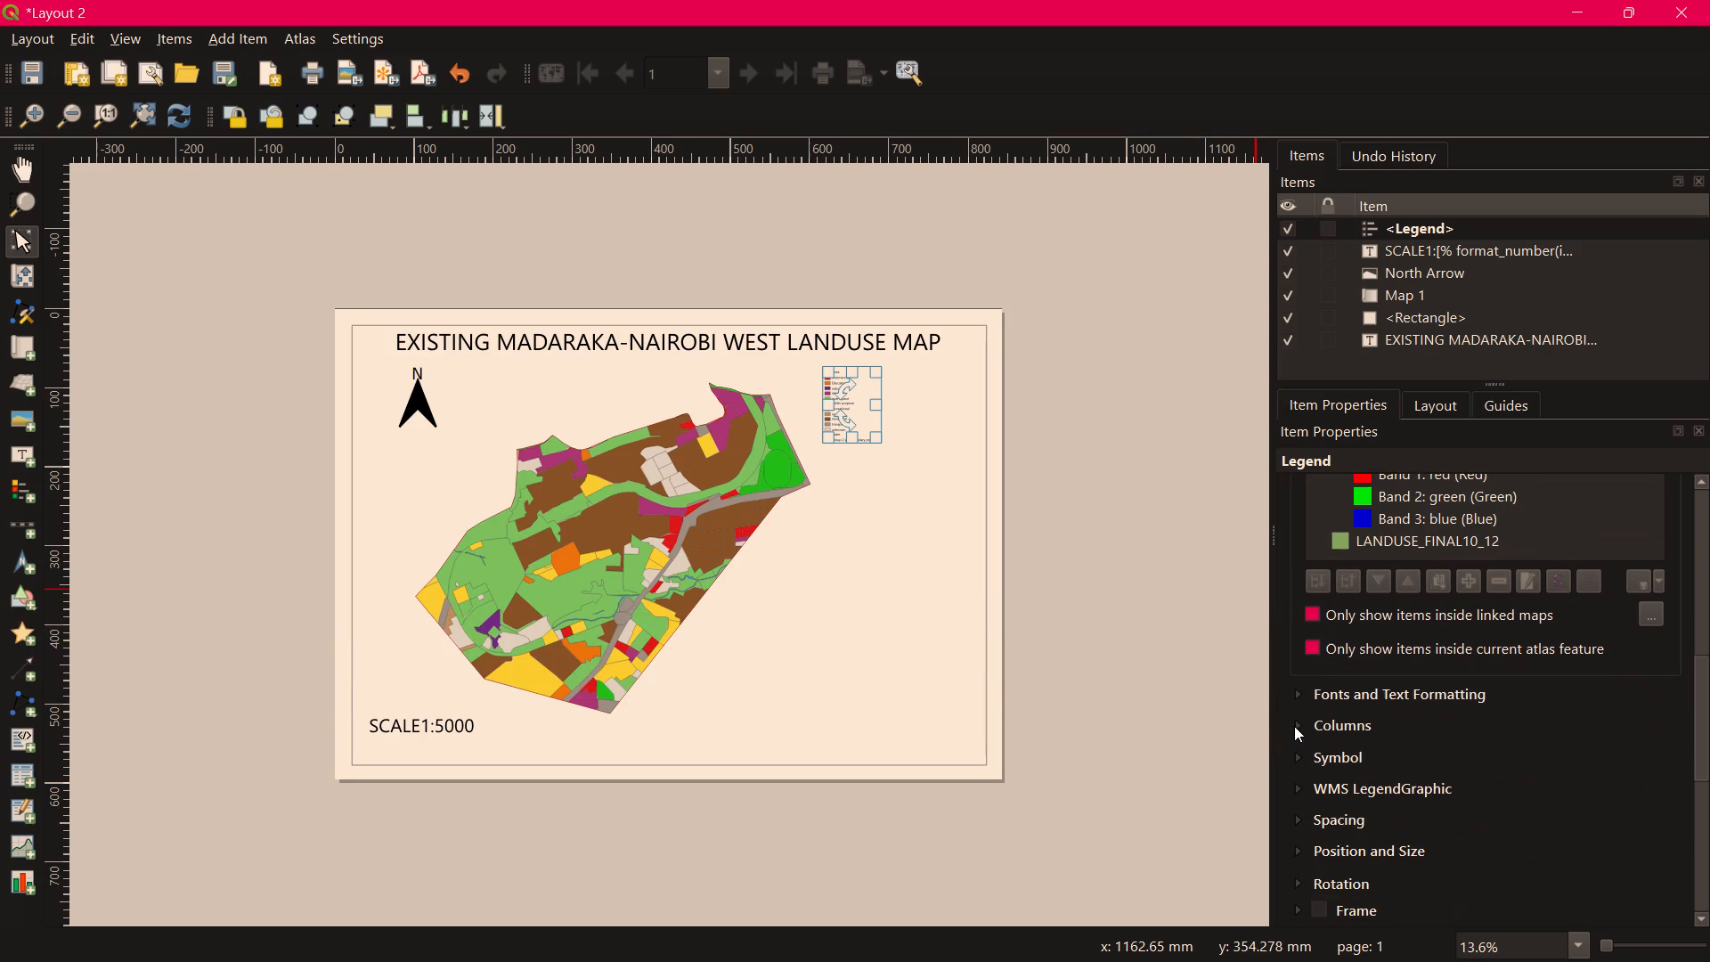
{"action": "left_click", "coordinate": [1364, 689]}
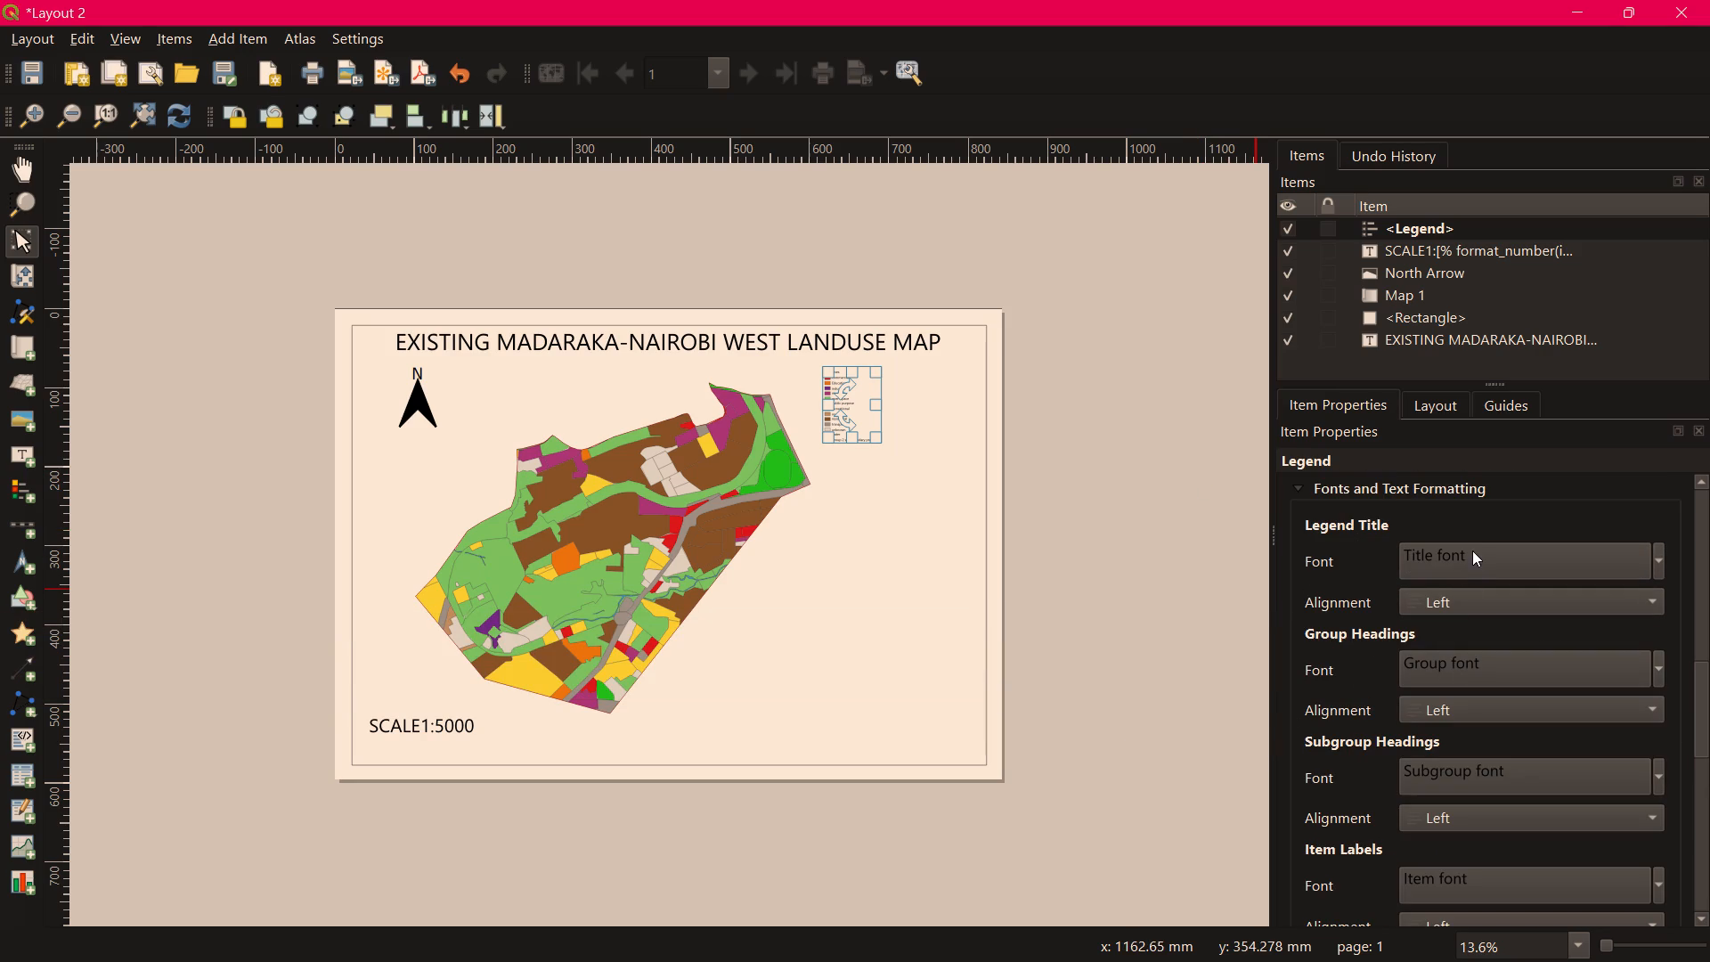
{"action": "scroll", "coordinate": [1299, 558], "scroll_direction": "up", "scroll_amount": 6}
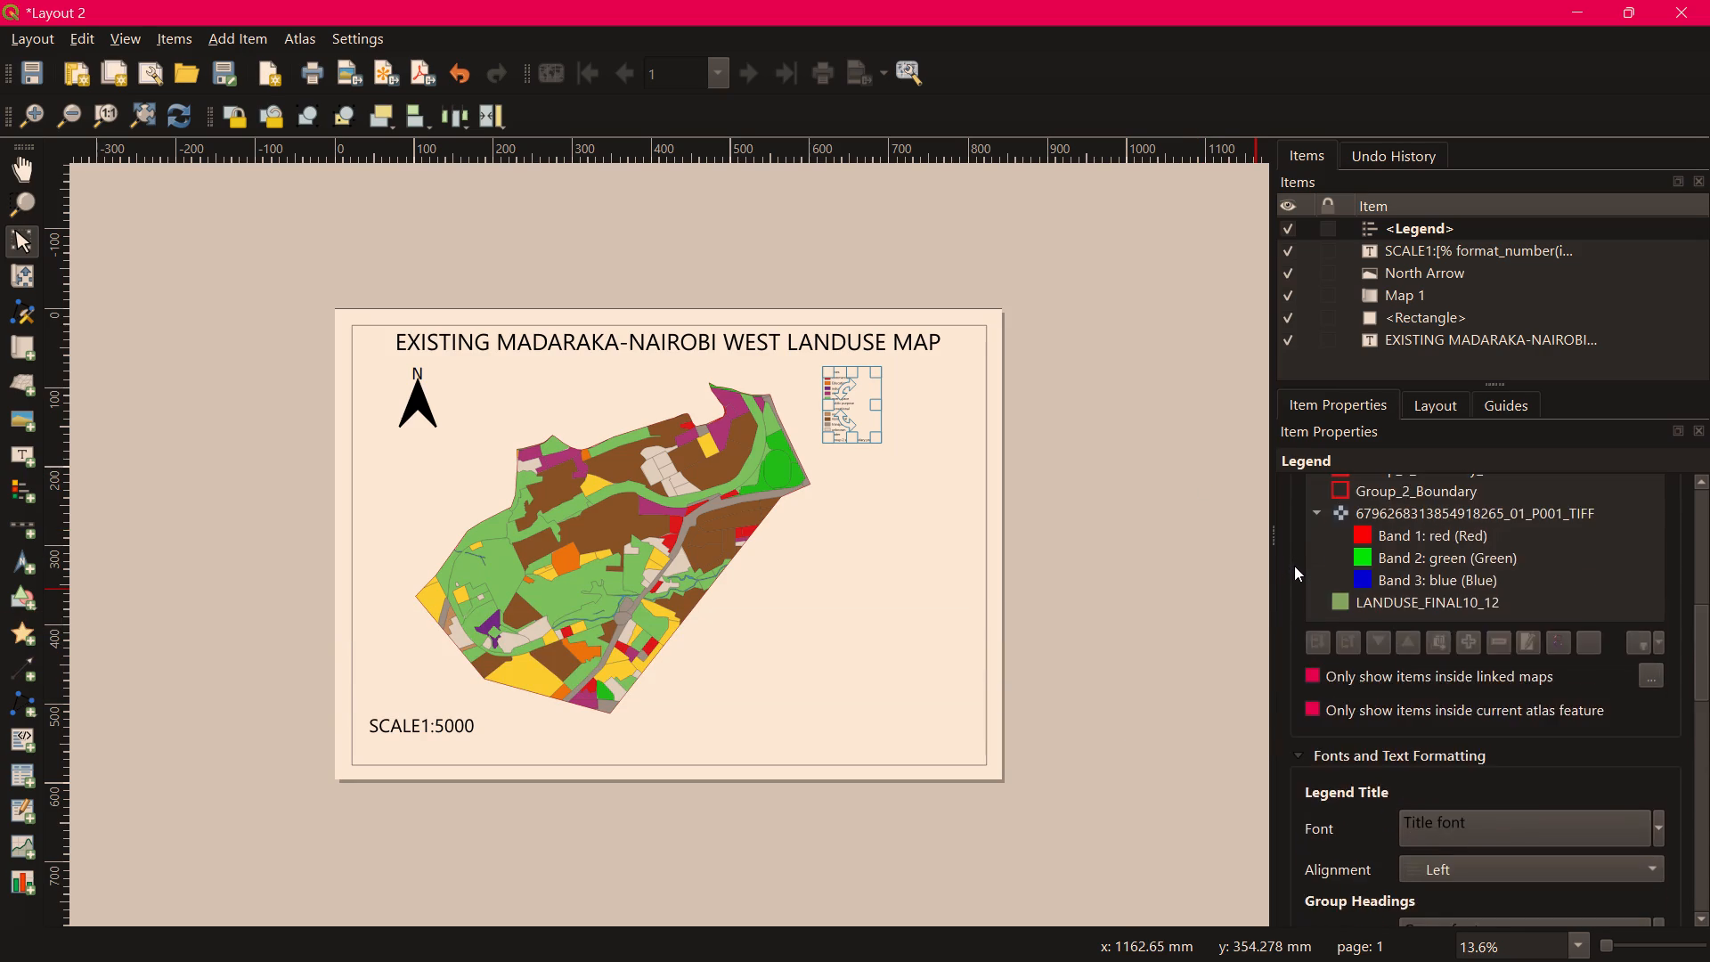
{"action": "scroll", "coordinate": [1294, 566], "scroll_direction": "up", "scroll_amount": 7}
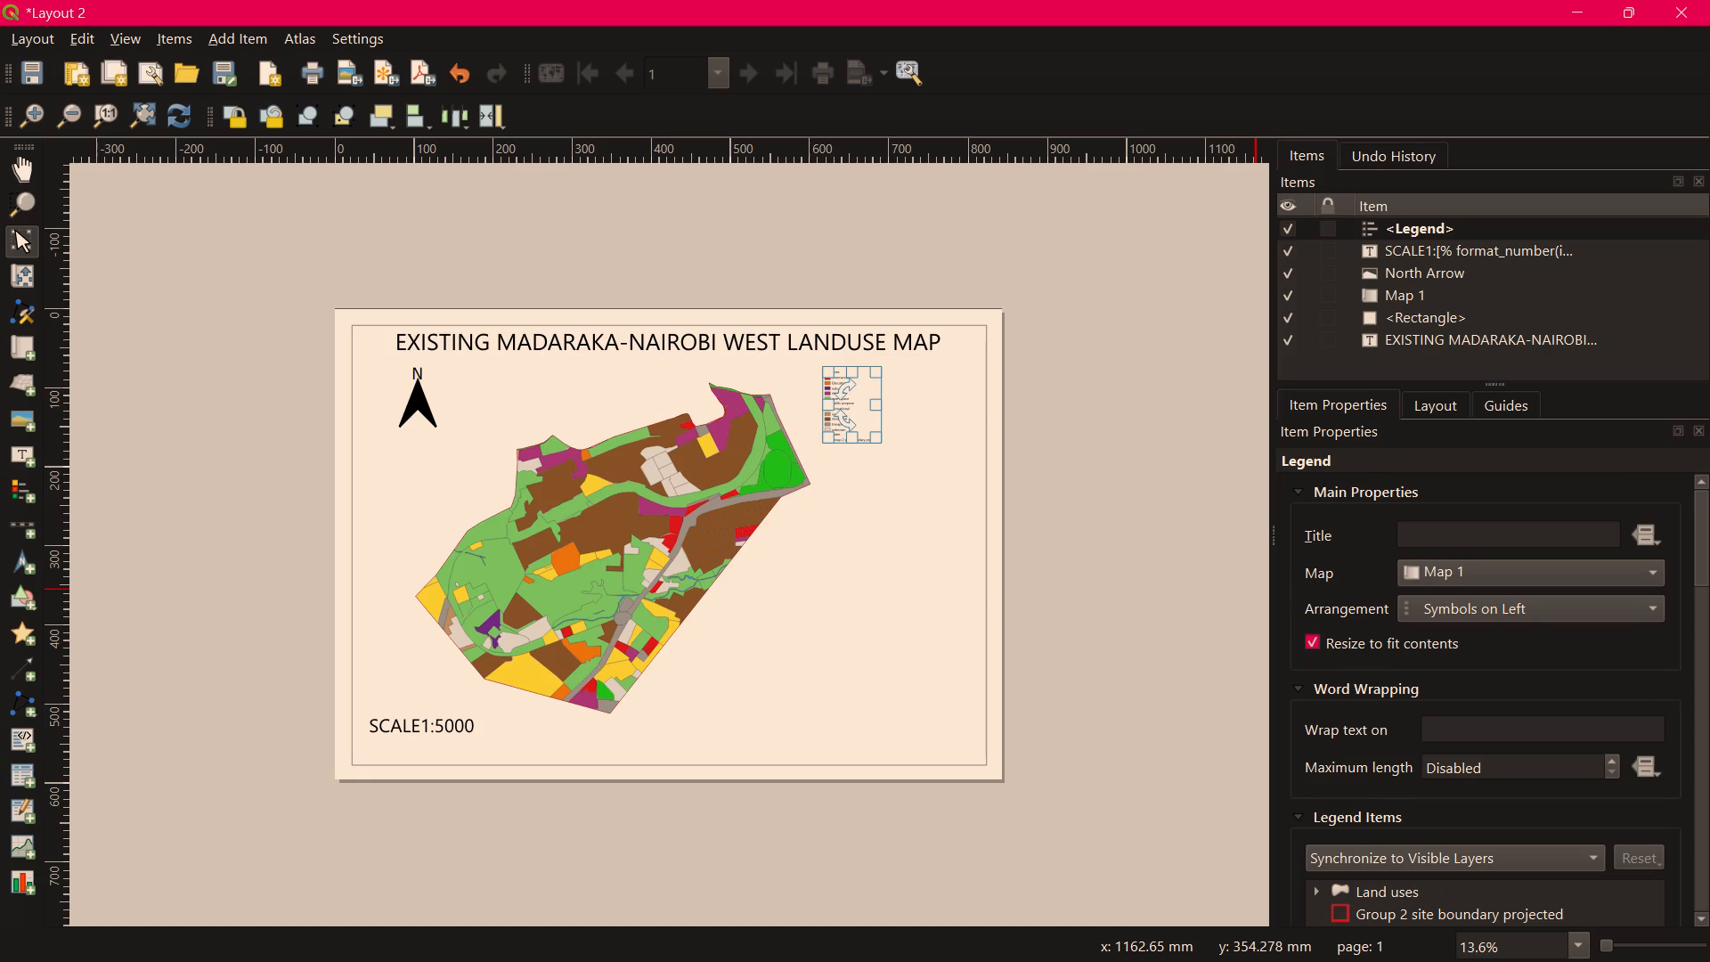
{"action": "left_click", "coordinate": [1447, 544]}
{"action": "type", "text": "LEGEND"}
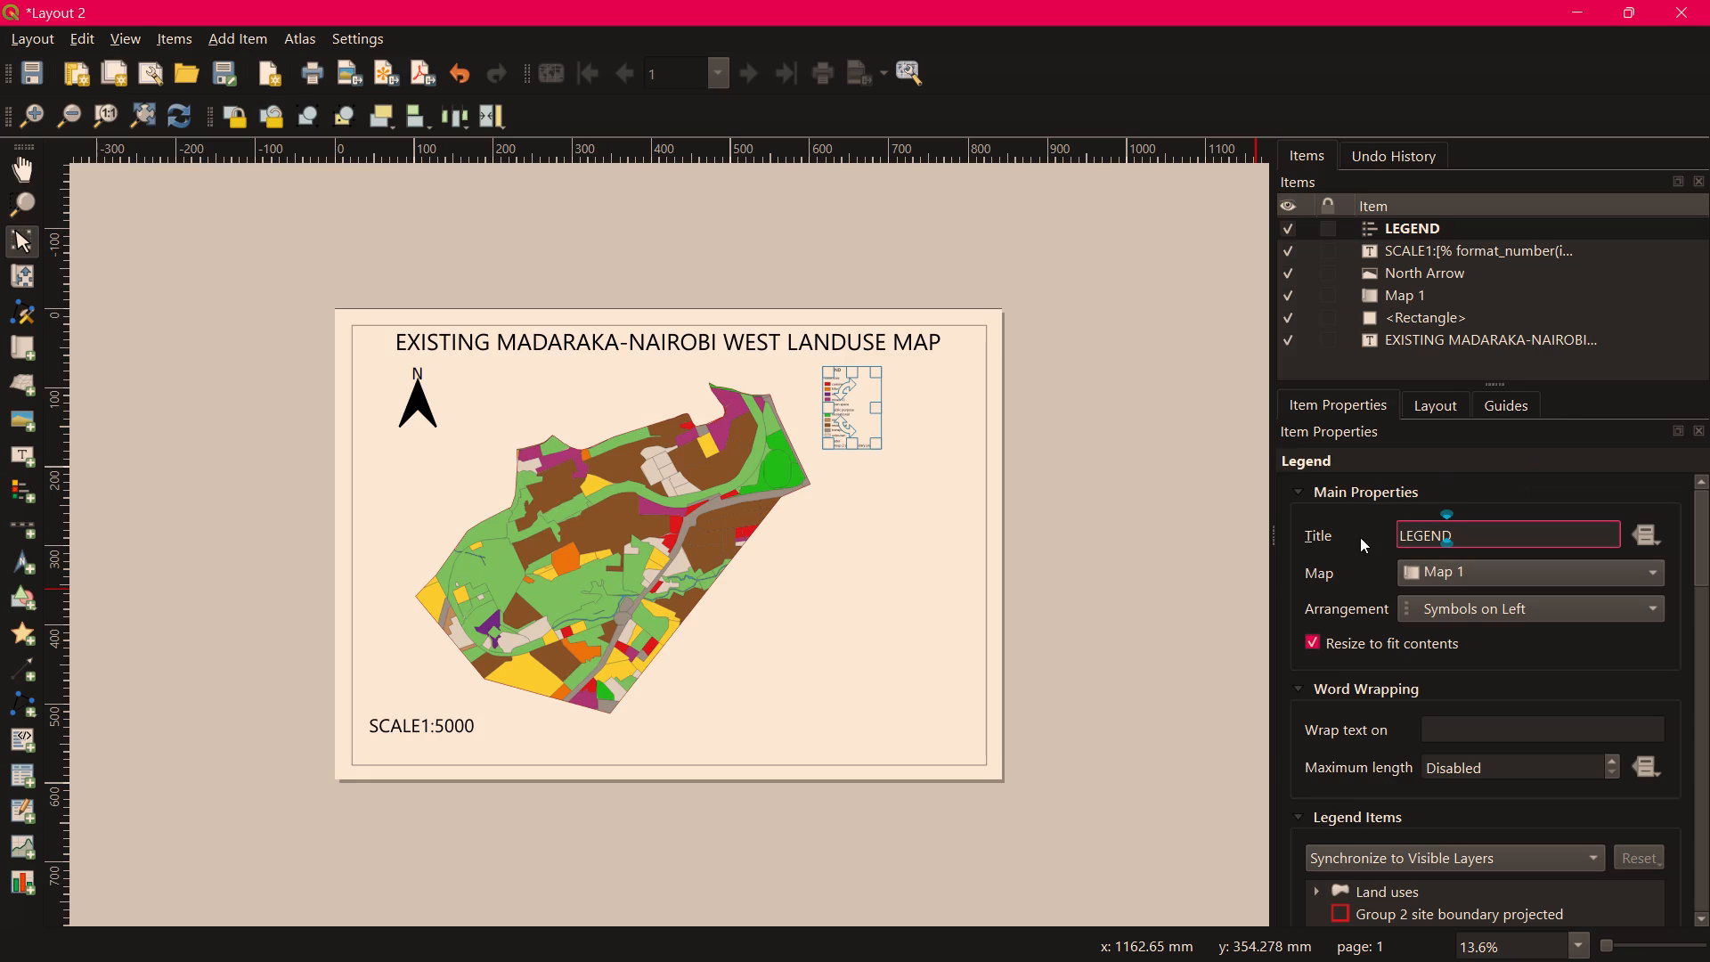
Set the legend title's font size to 50 points.
{"action": "scroll", "coordinate": [1289, 581], "scroll_direction": "down", "scroll_amount": 9}
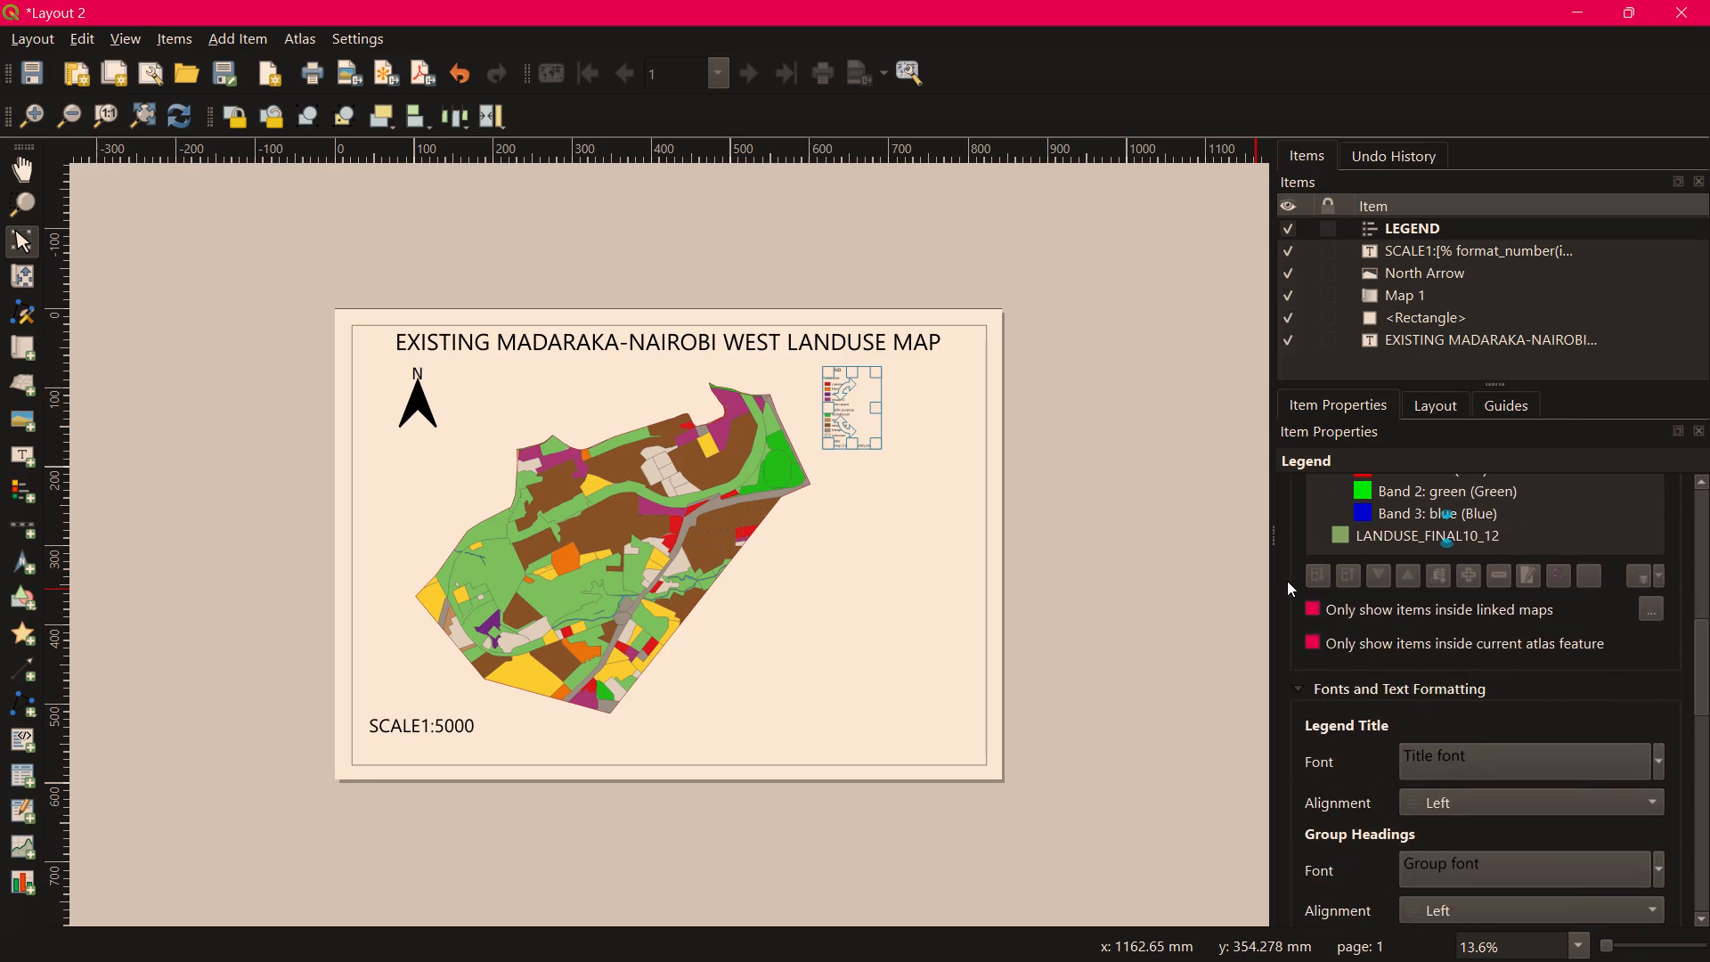
{"action": "scroll", "coordinate": [1286, 585], "scroll_direction": "down", "scroll_amount": 3}
{"action": "scroll", "coordinate": [1283, 563], "scroll_direction": "up", "scroll_amount": 1}
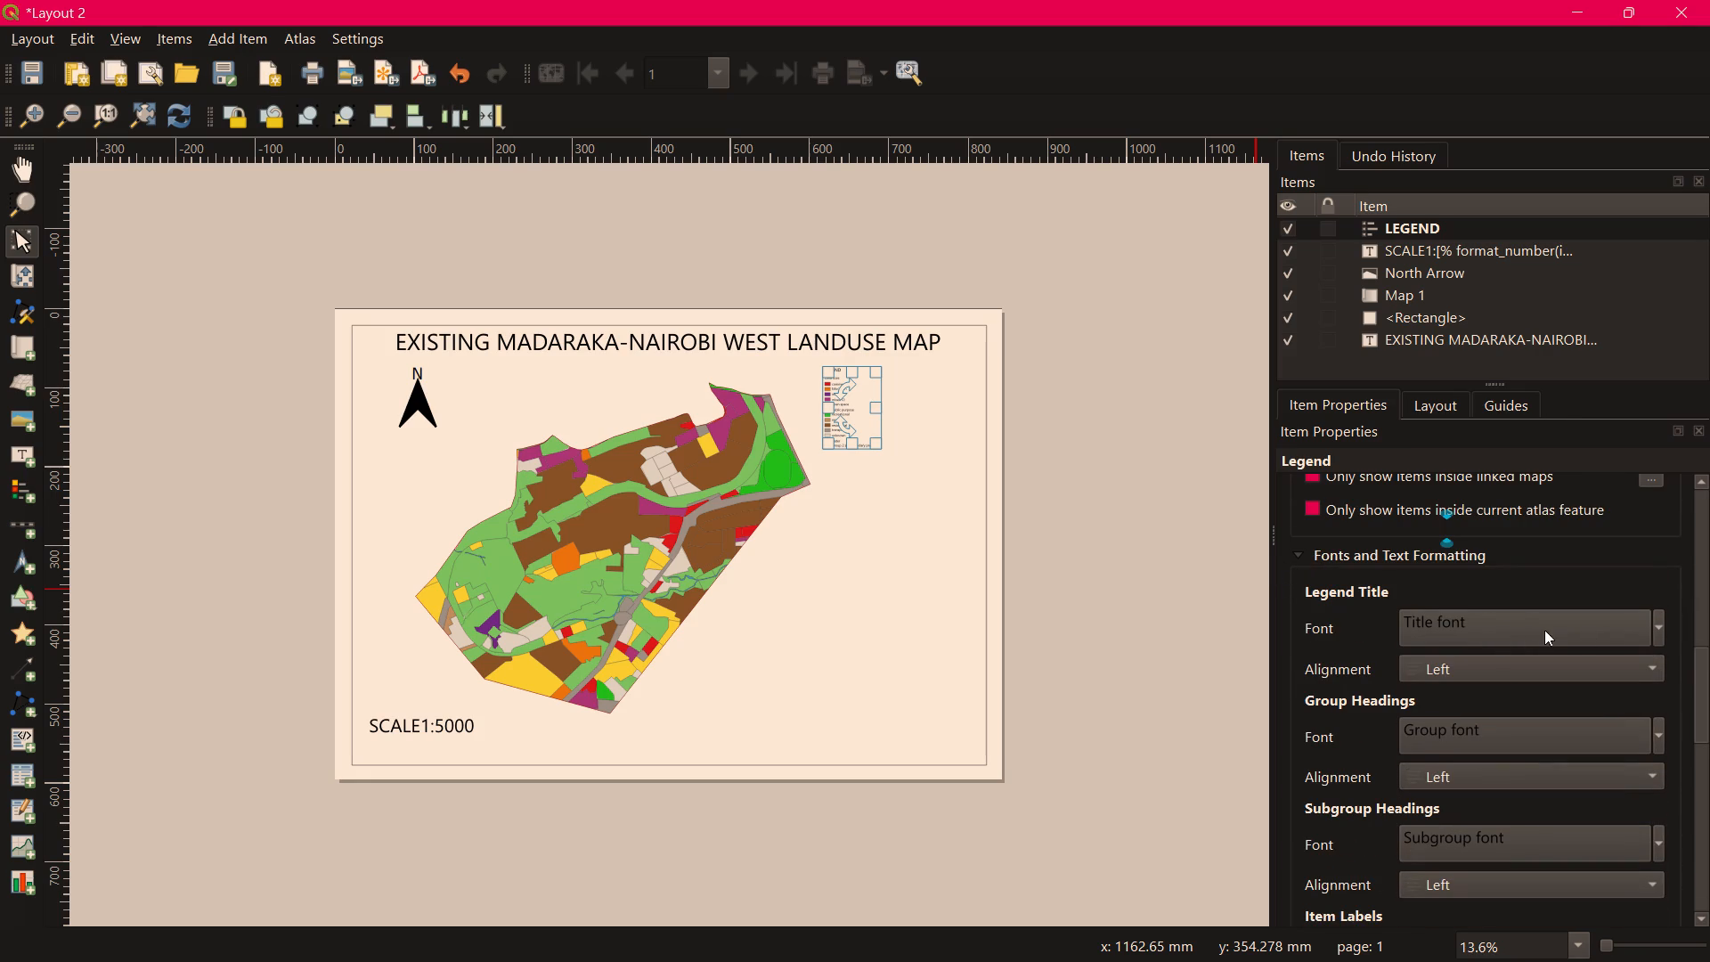
{"action": "left_click", "coordinate": [1657, 618]}
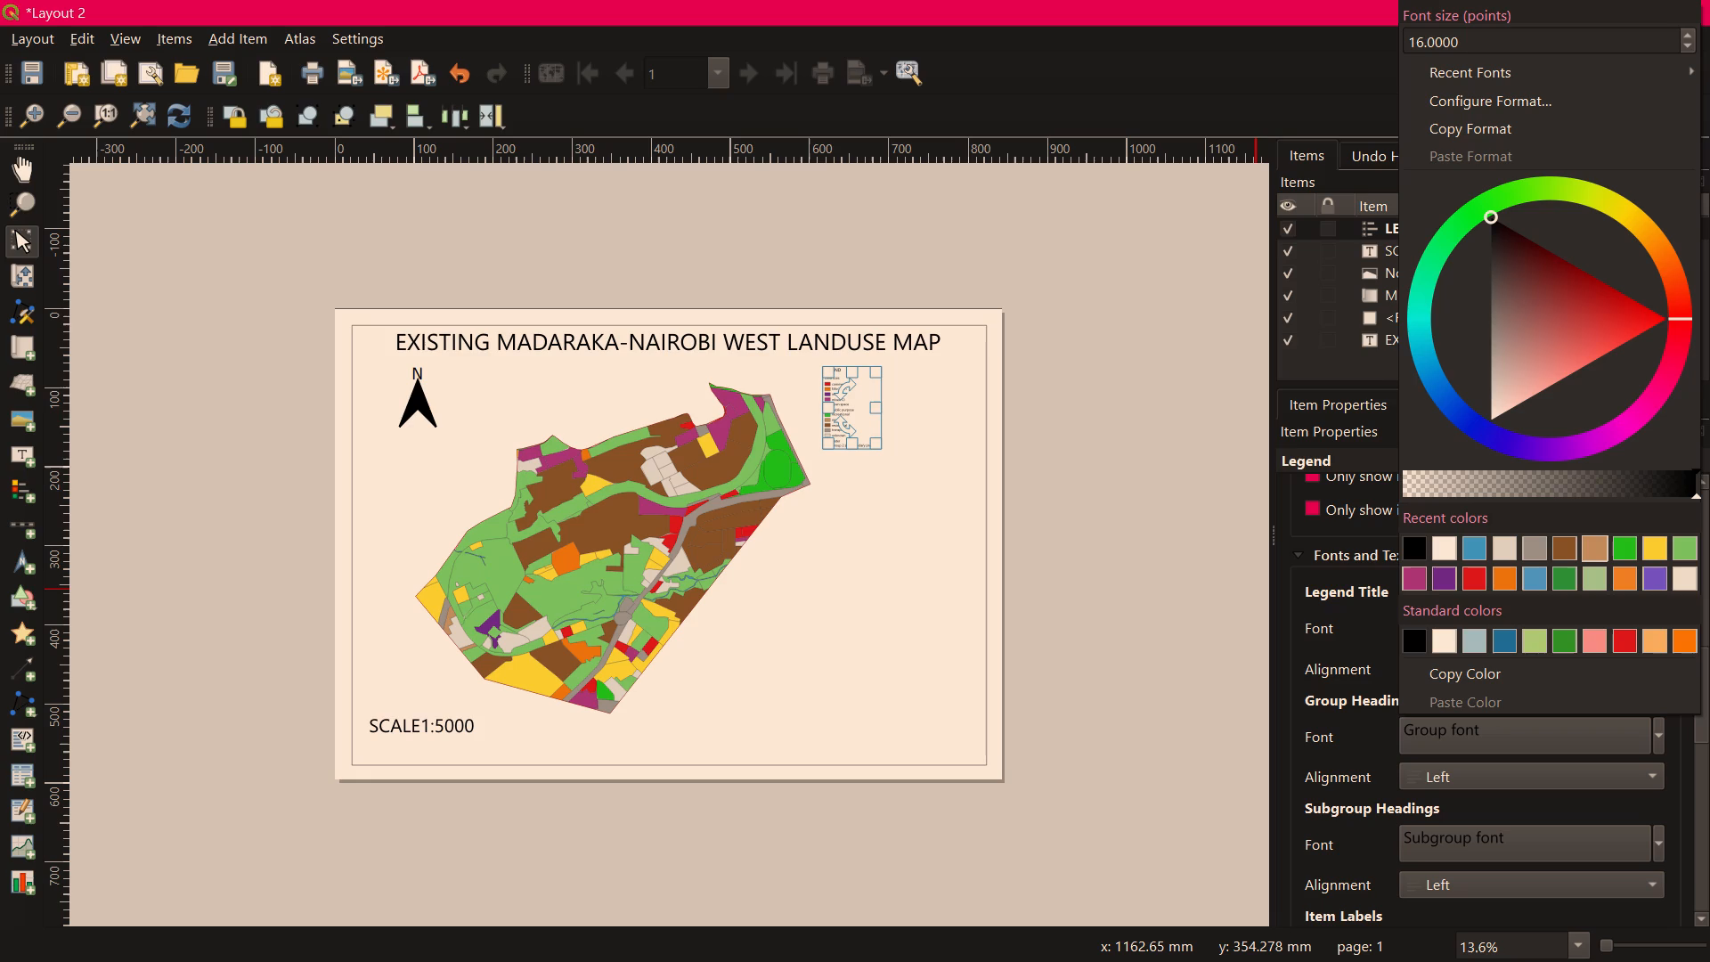
{"action": "left_click_drag", "start_coordinate": [1423, 43], "coordinate": [1394, 50]}
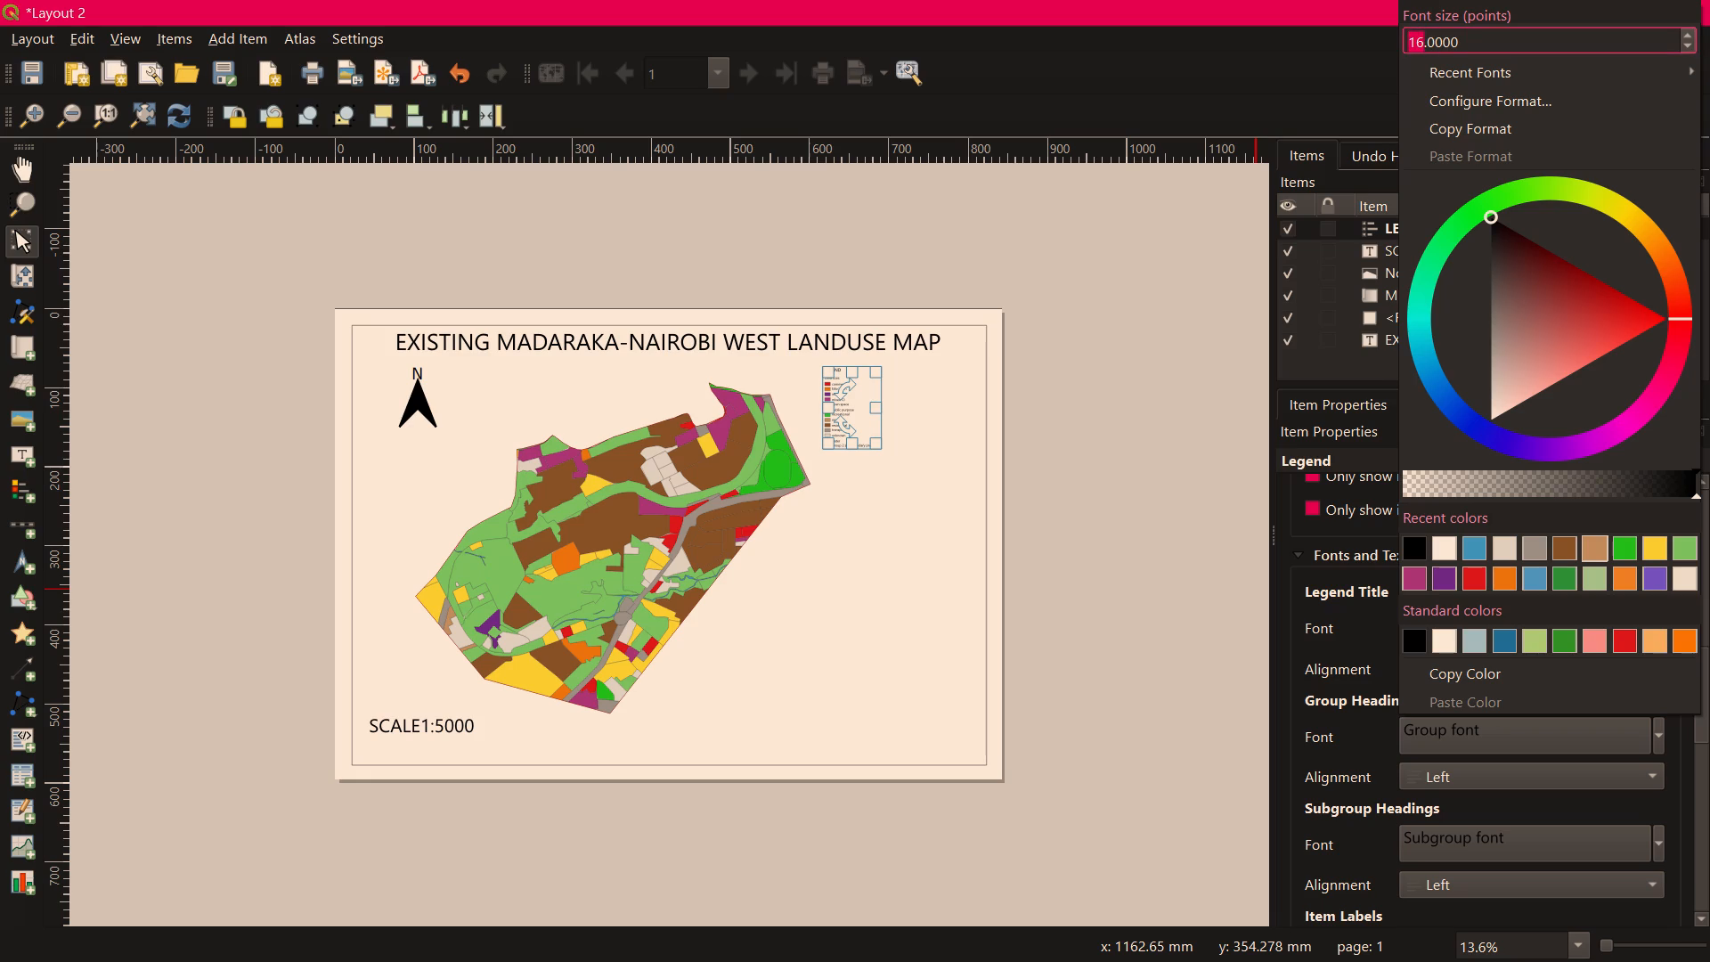
{"action": "key", "text": "5"}
{"action": "key", "text": "0"}
{"action": "key", "text": "Return"}
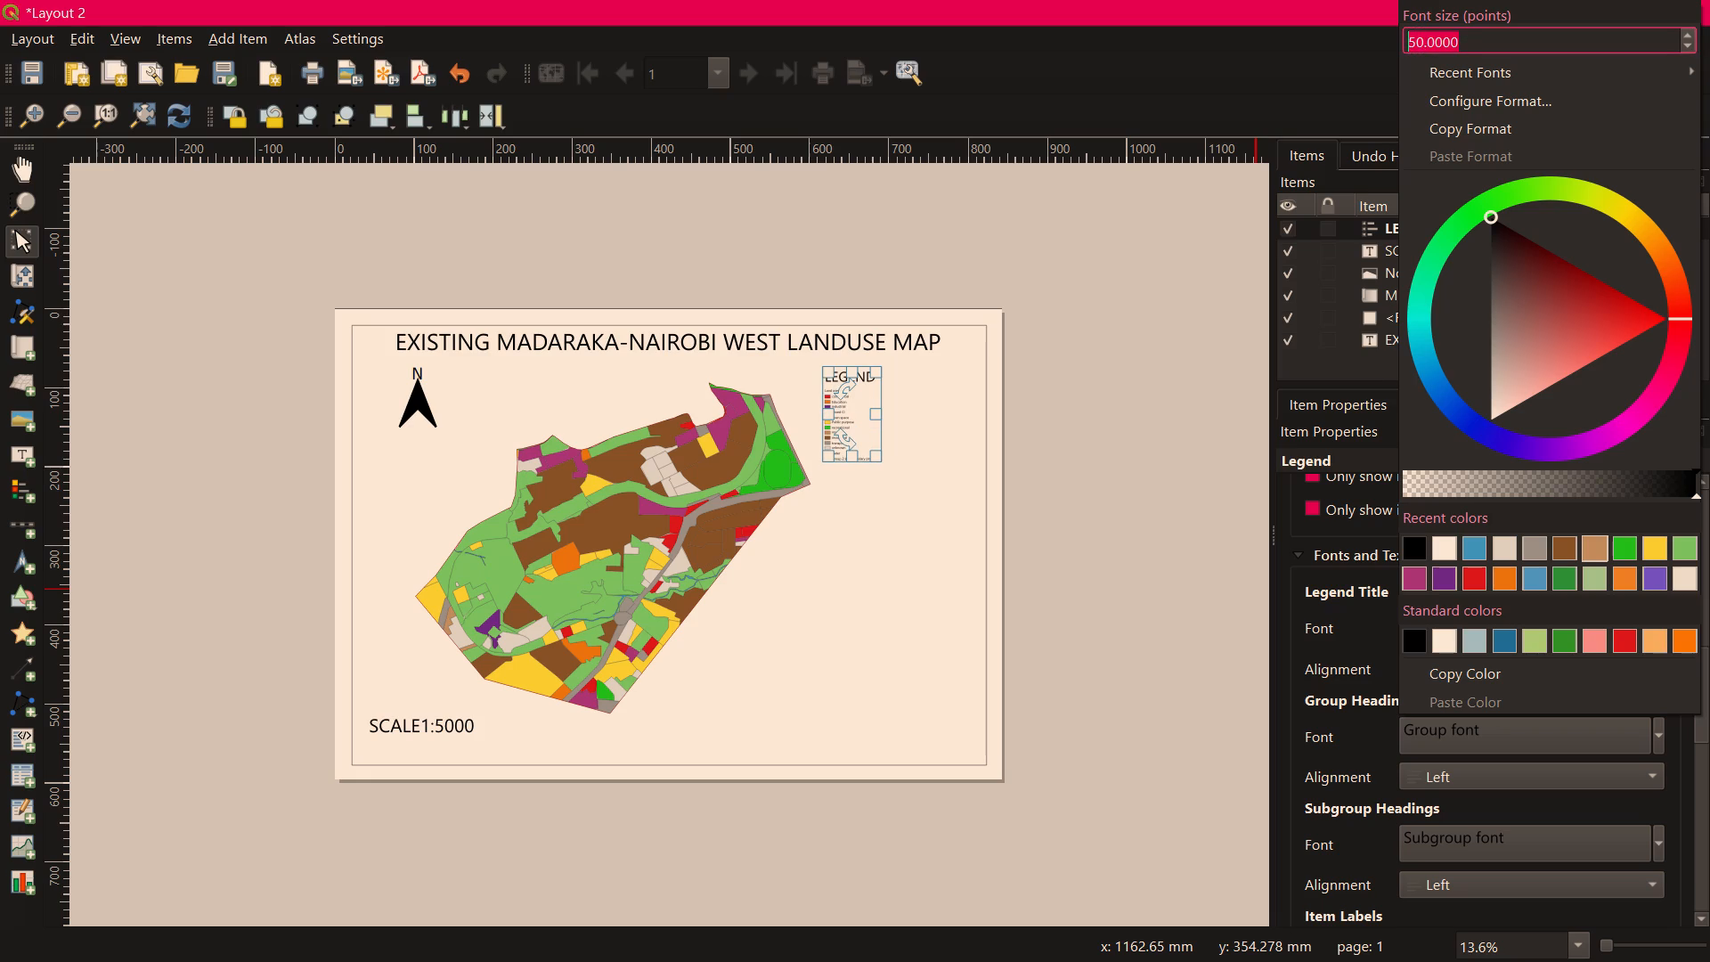
{"action": "left_click", "coordinate": [1338, 81]}
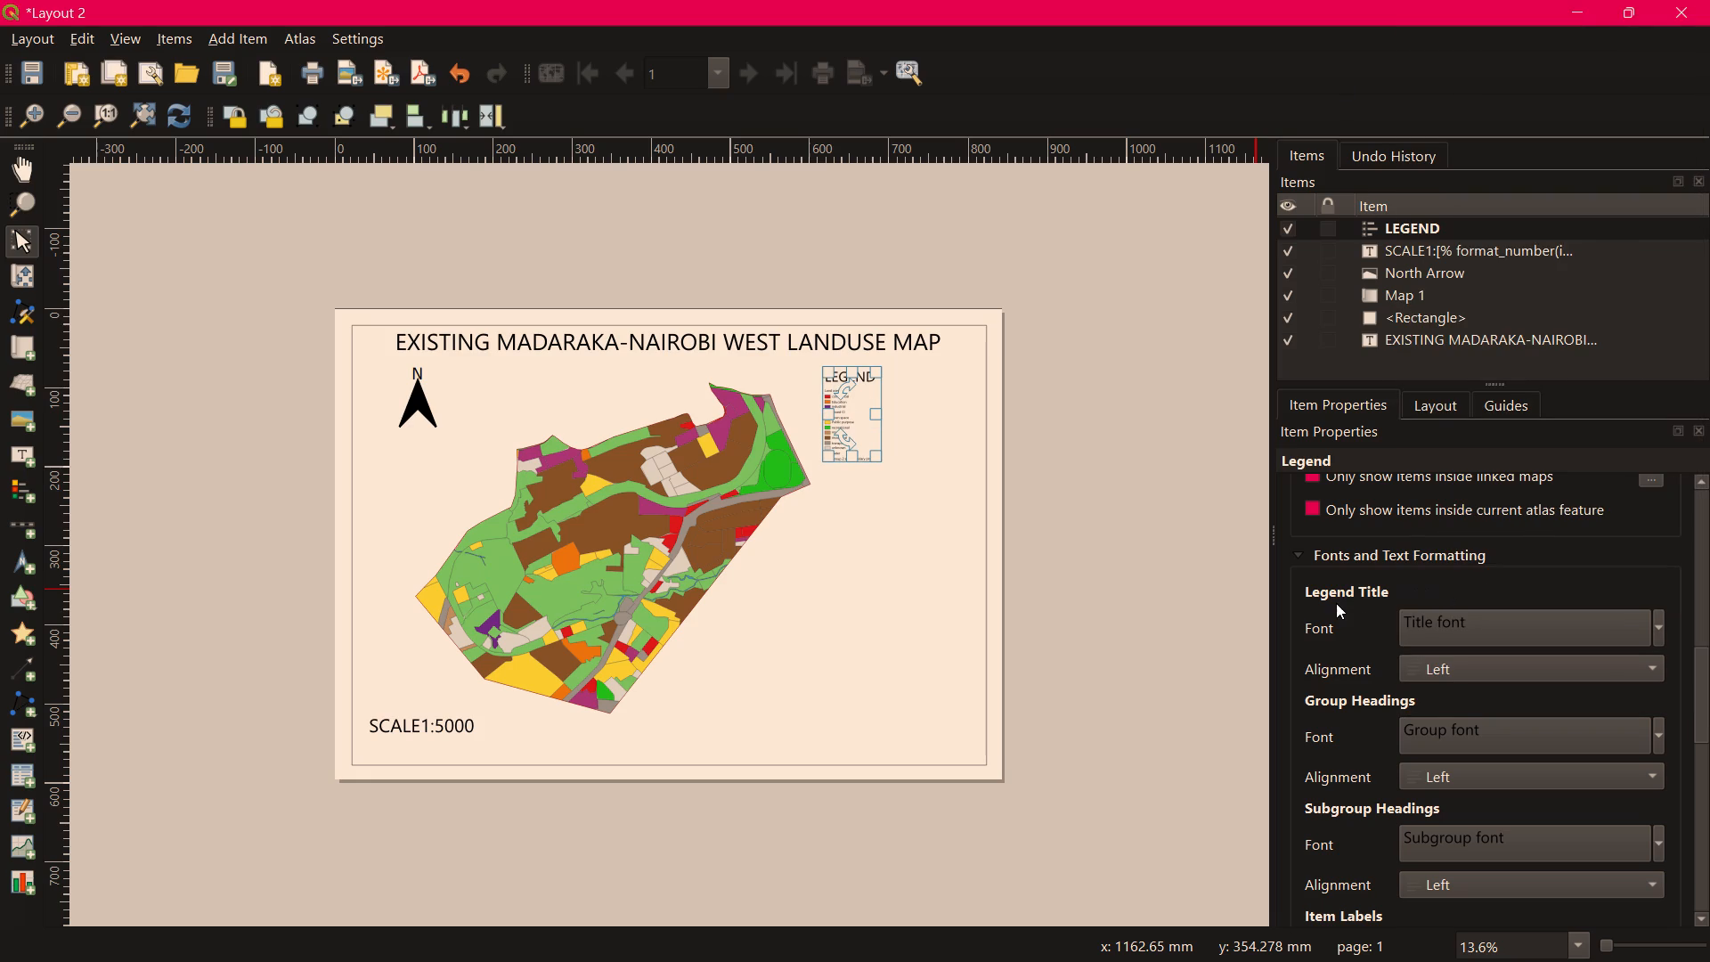
Set the font size of the legend's group headings to 40 points.
{"action": "scroll", "coordinate": [1296, 627], "scroll_direction": "down", "scroll_amount": 1}
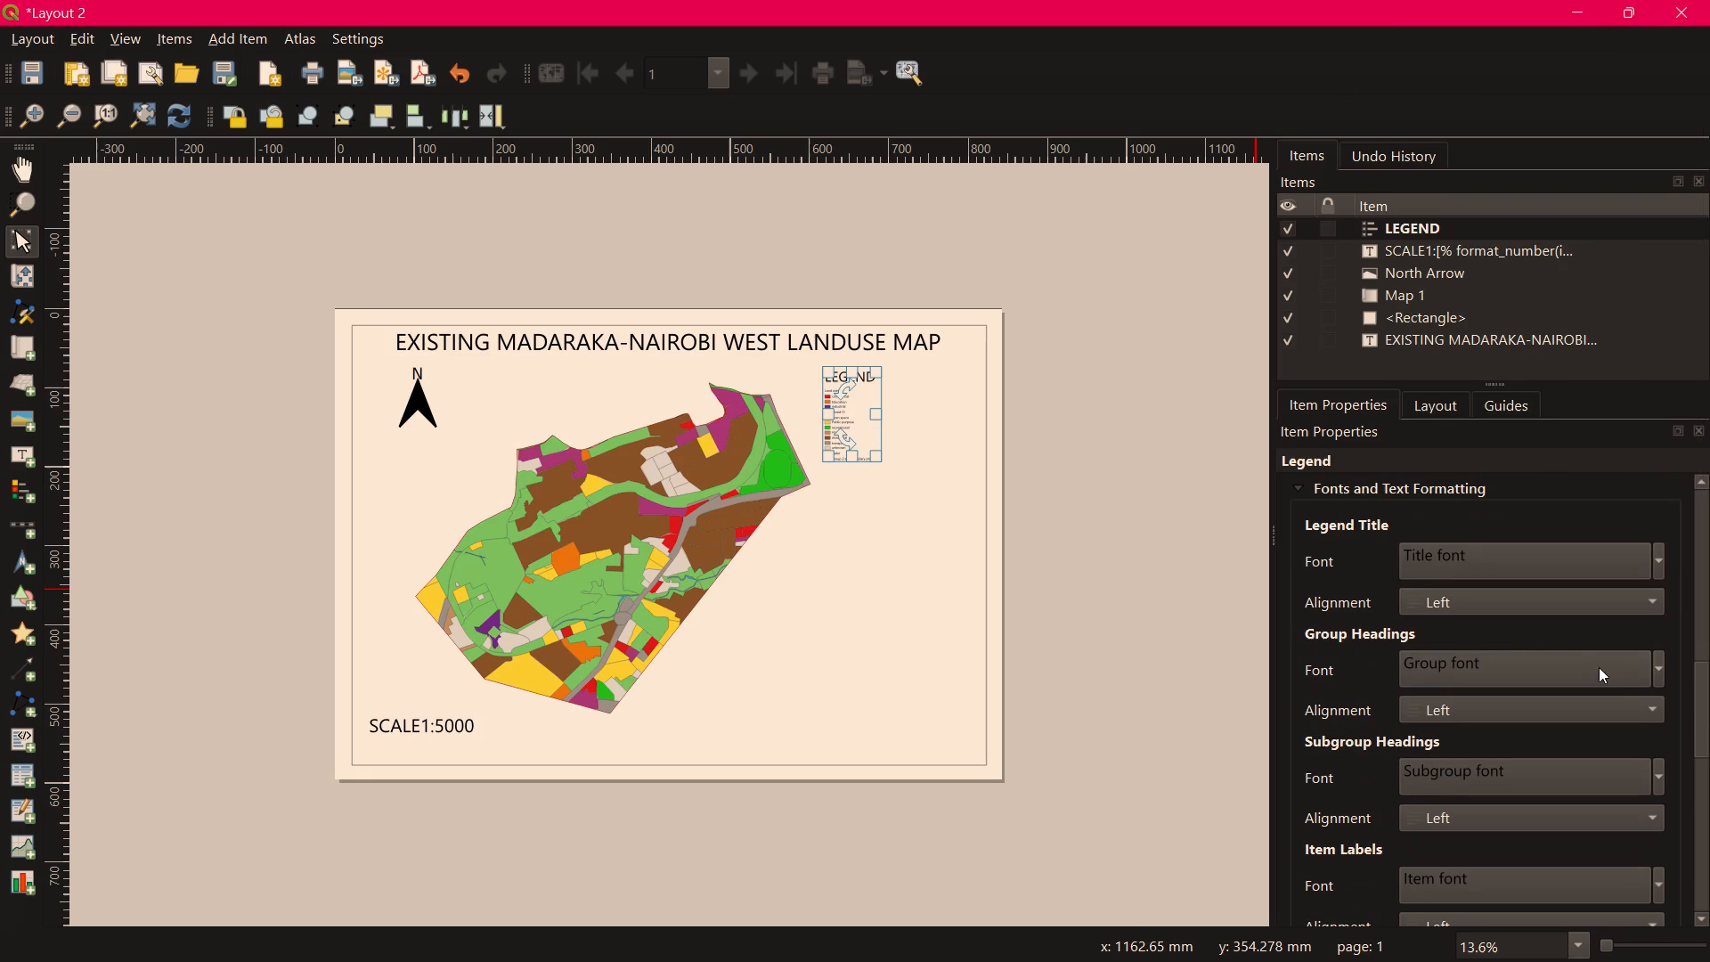
{"action": "left_click", "coordinate": [1657, 667]}
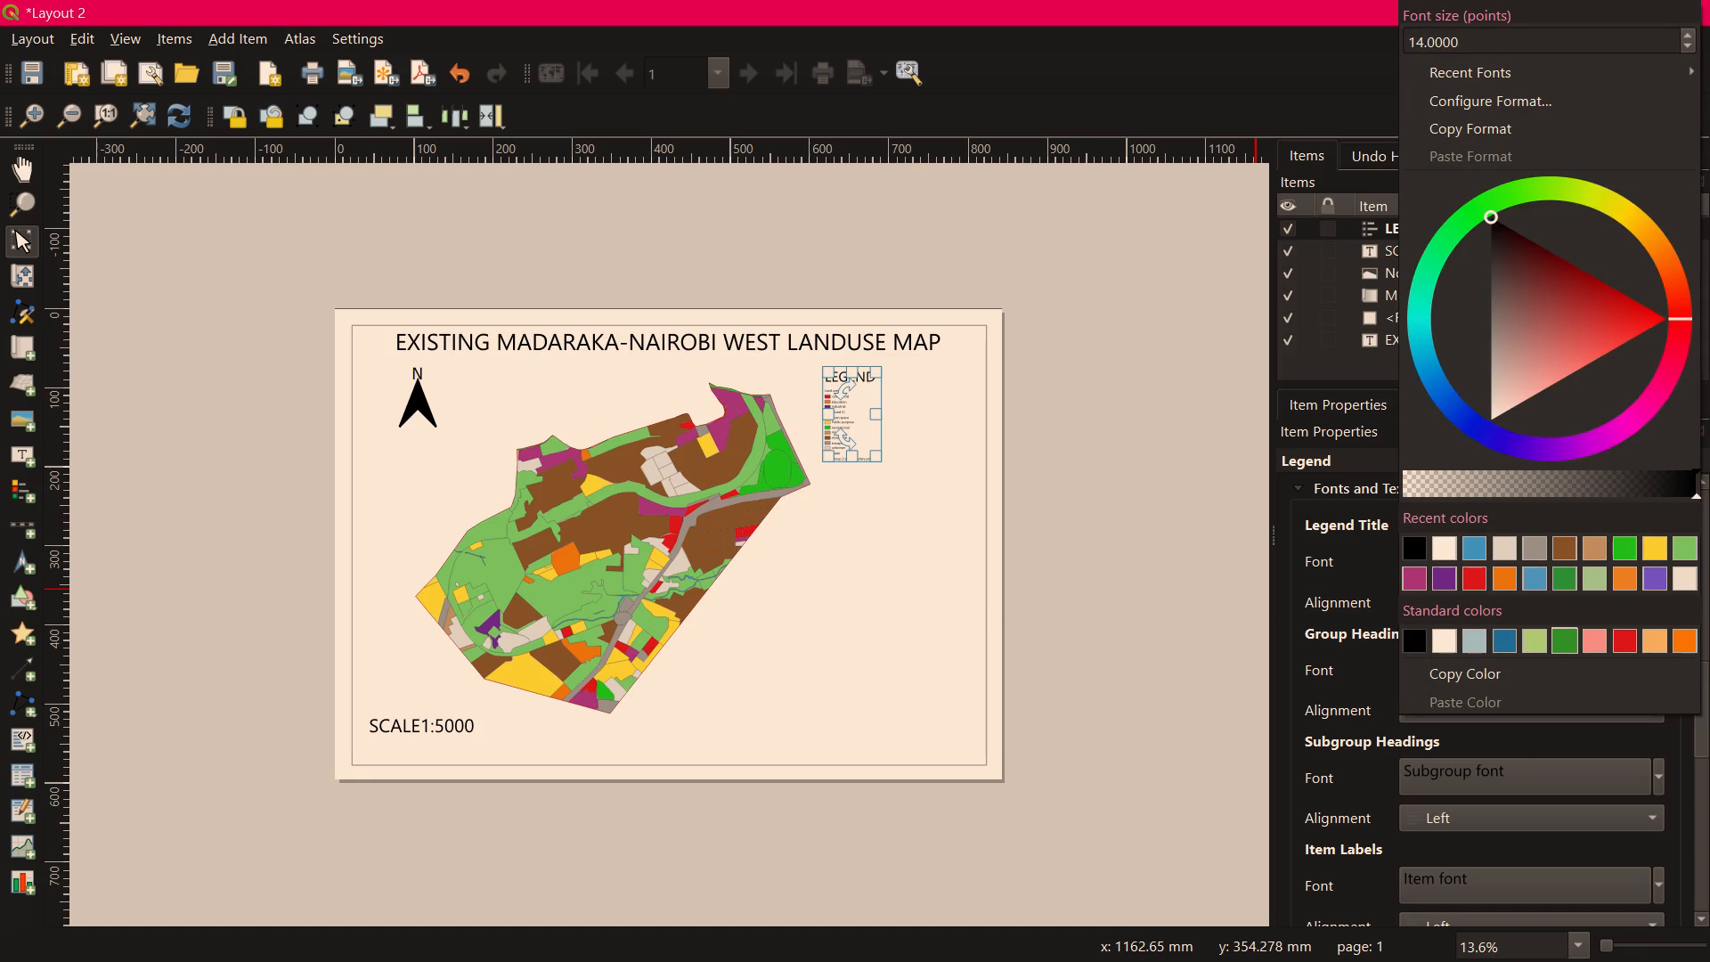
{"action": "left_click_drag", "start_coordinate": [1422, 43], "coordinate": [1400, 45]}
{"action": "type", "text": "40"}
{"action": "key", "text": "Return"}
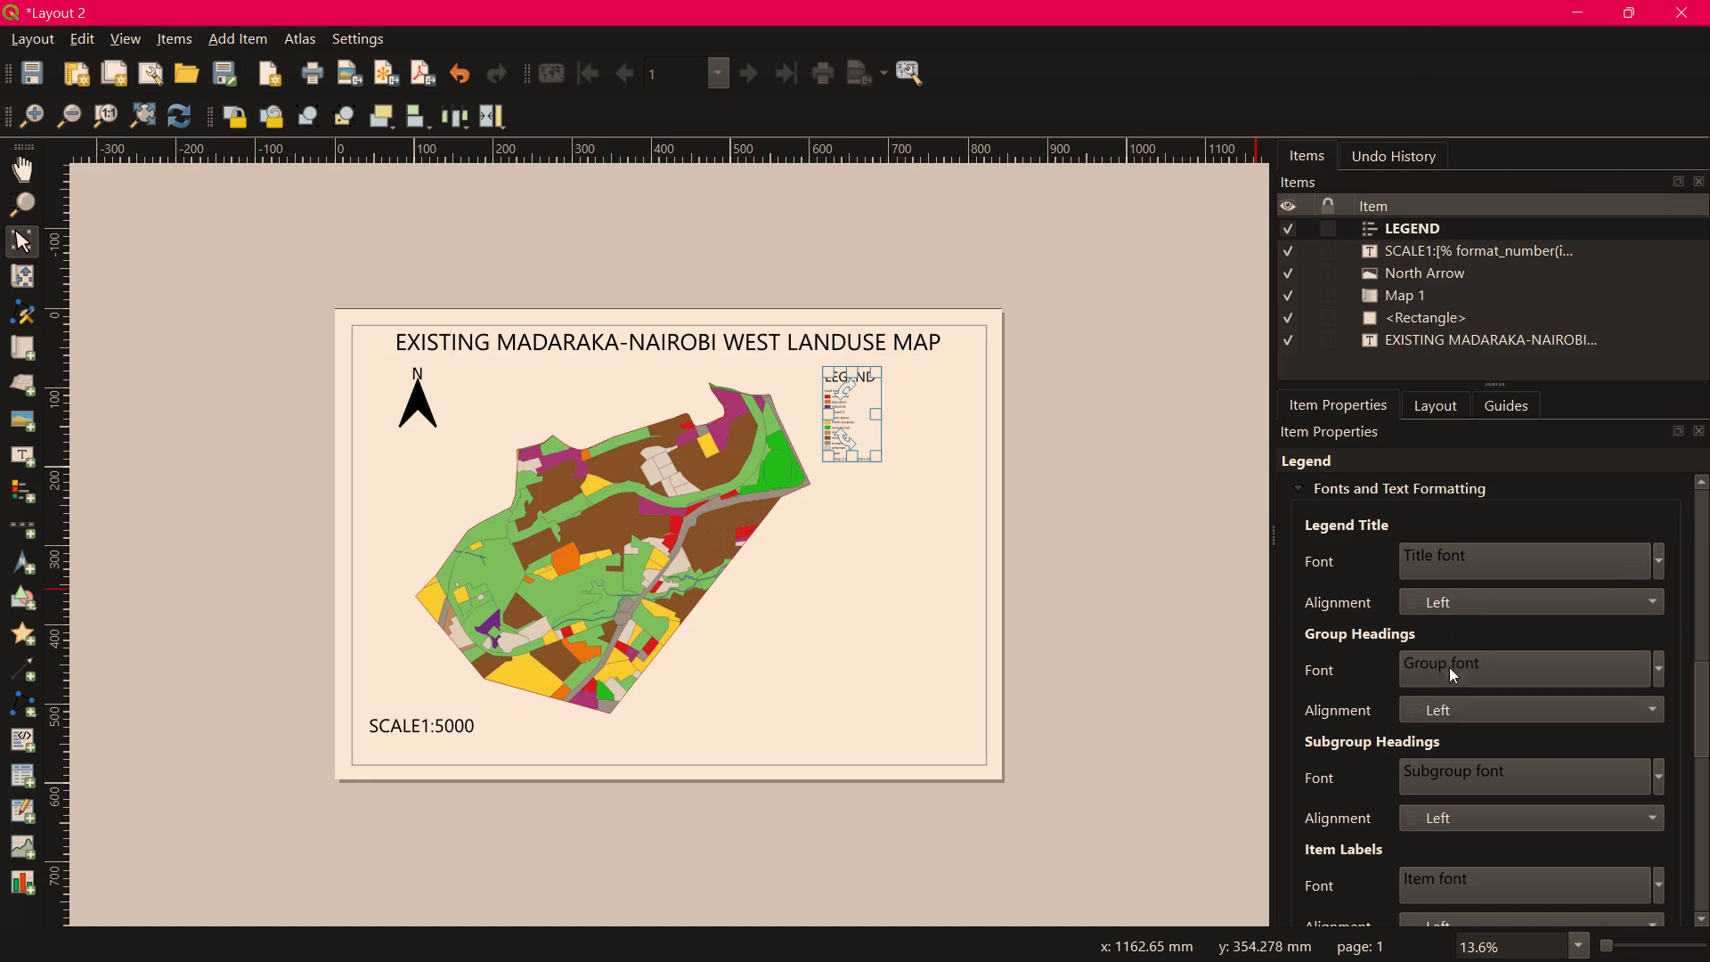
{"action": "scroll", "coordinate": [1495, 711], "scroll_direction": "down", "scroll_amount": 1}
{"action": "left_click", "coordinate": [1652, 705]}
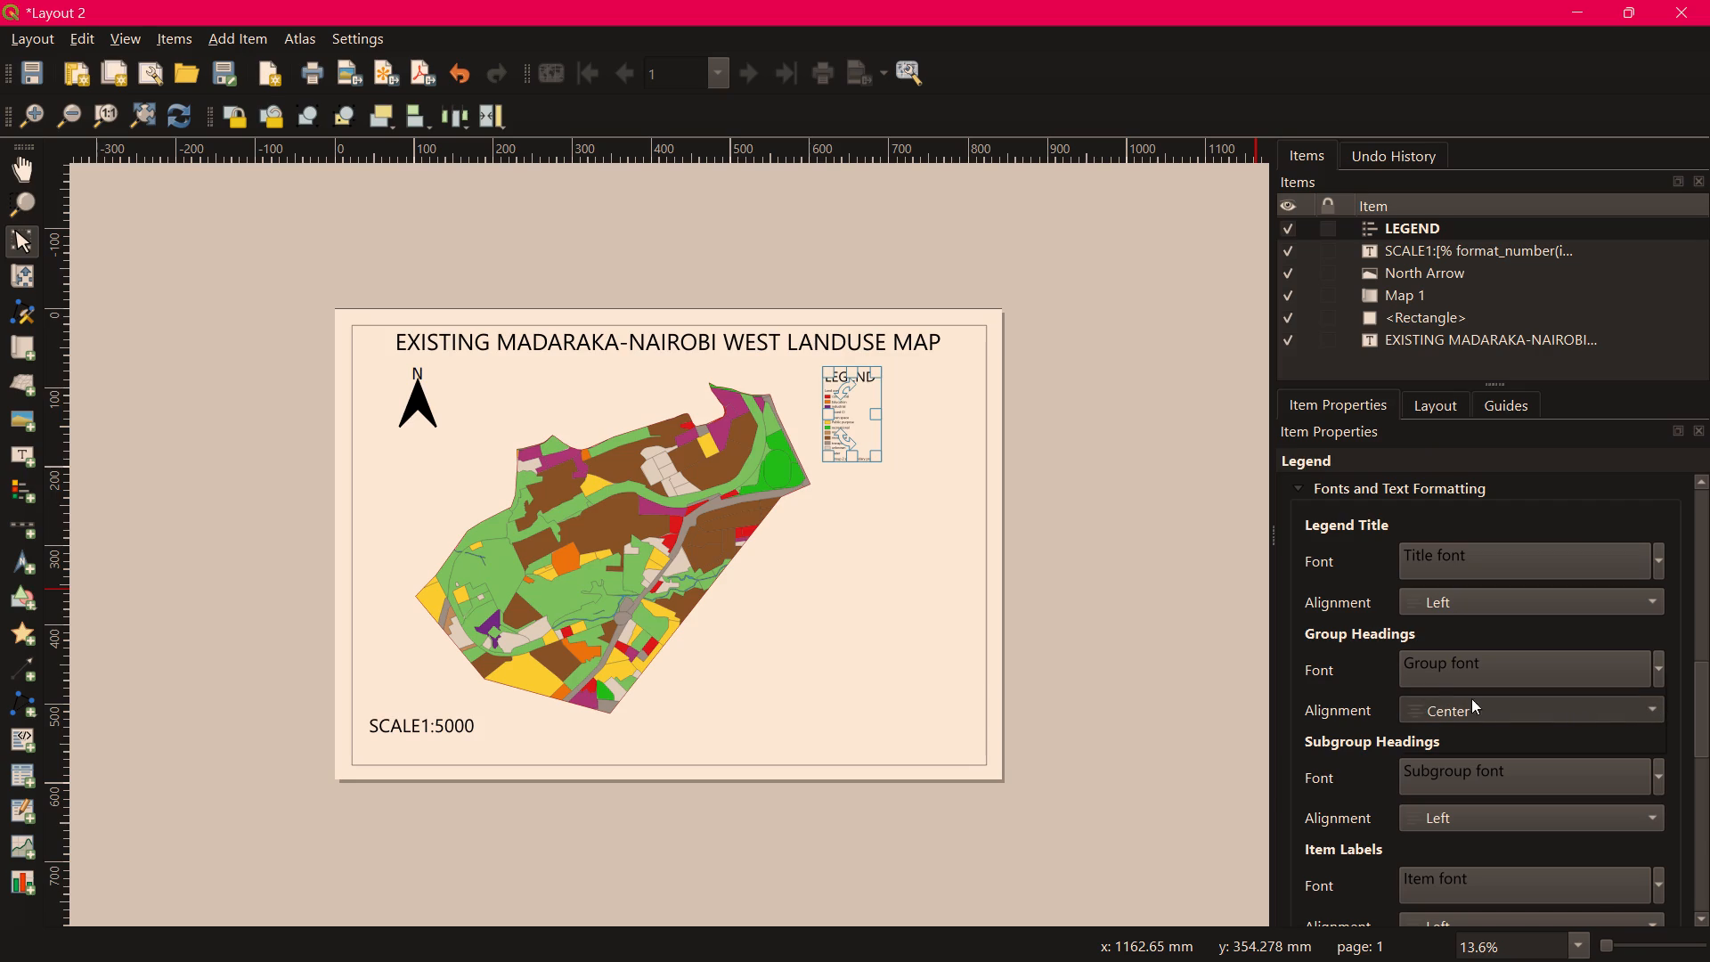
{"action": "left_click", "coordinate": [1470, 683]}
Set the font size of the legend's subgroup headings to 40 points.
{"action": "left_click", "coordinate": [1655, 772]}
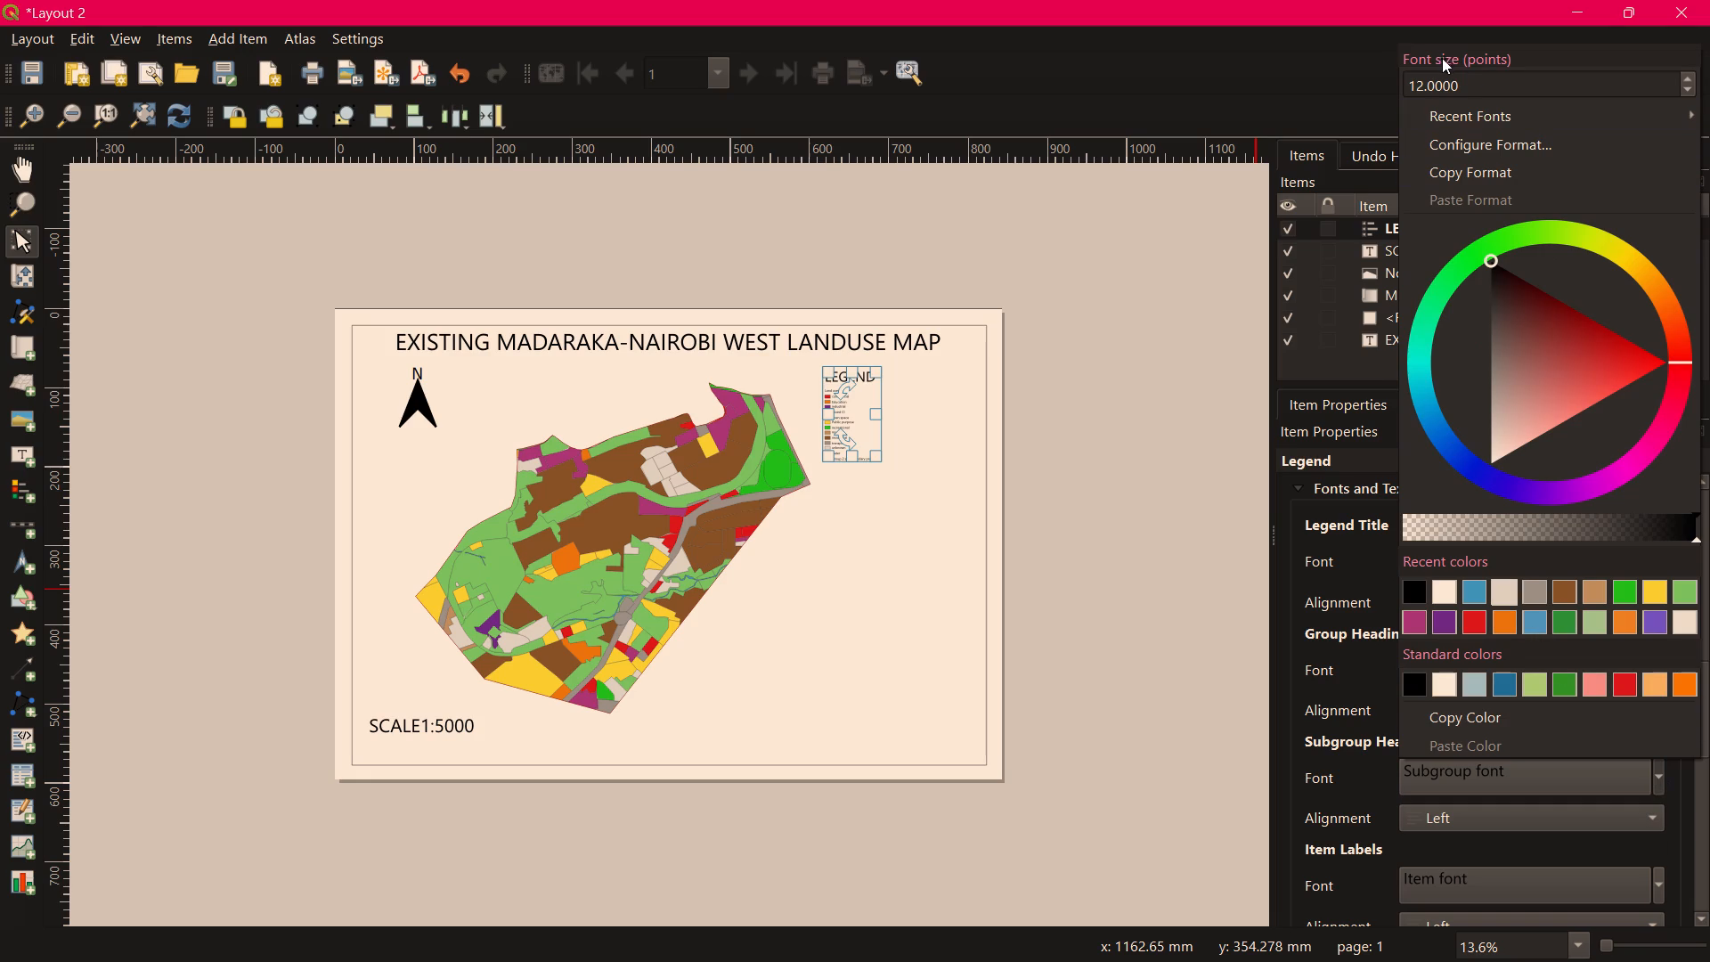
{"action": "left_click_drag", "start_coordinate": [1423, 86], "coordinate": [1405, 88]}
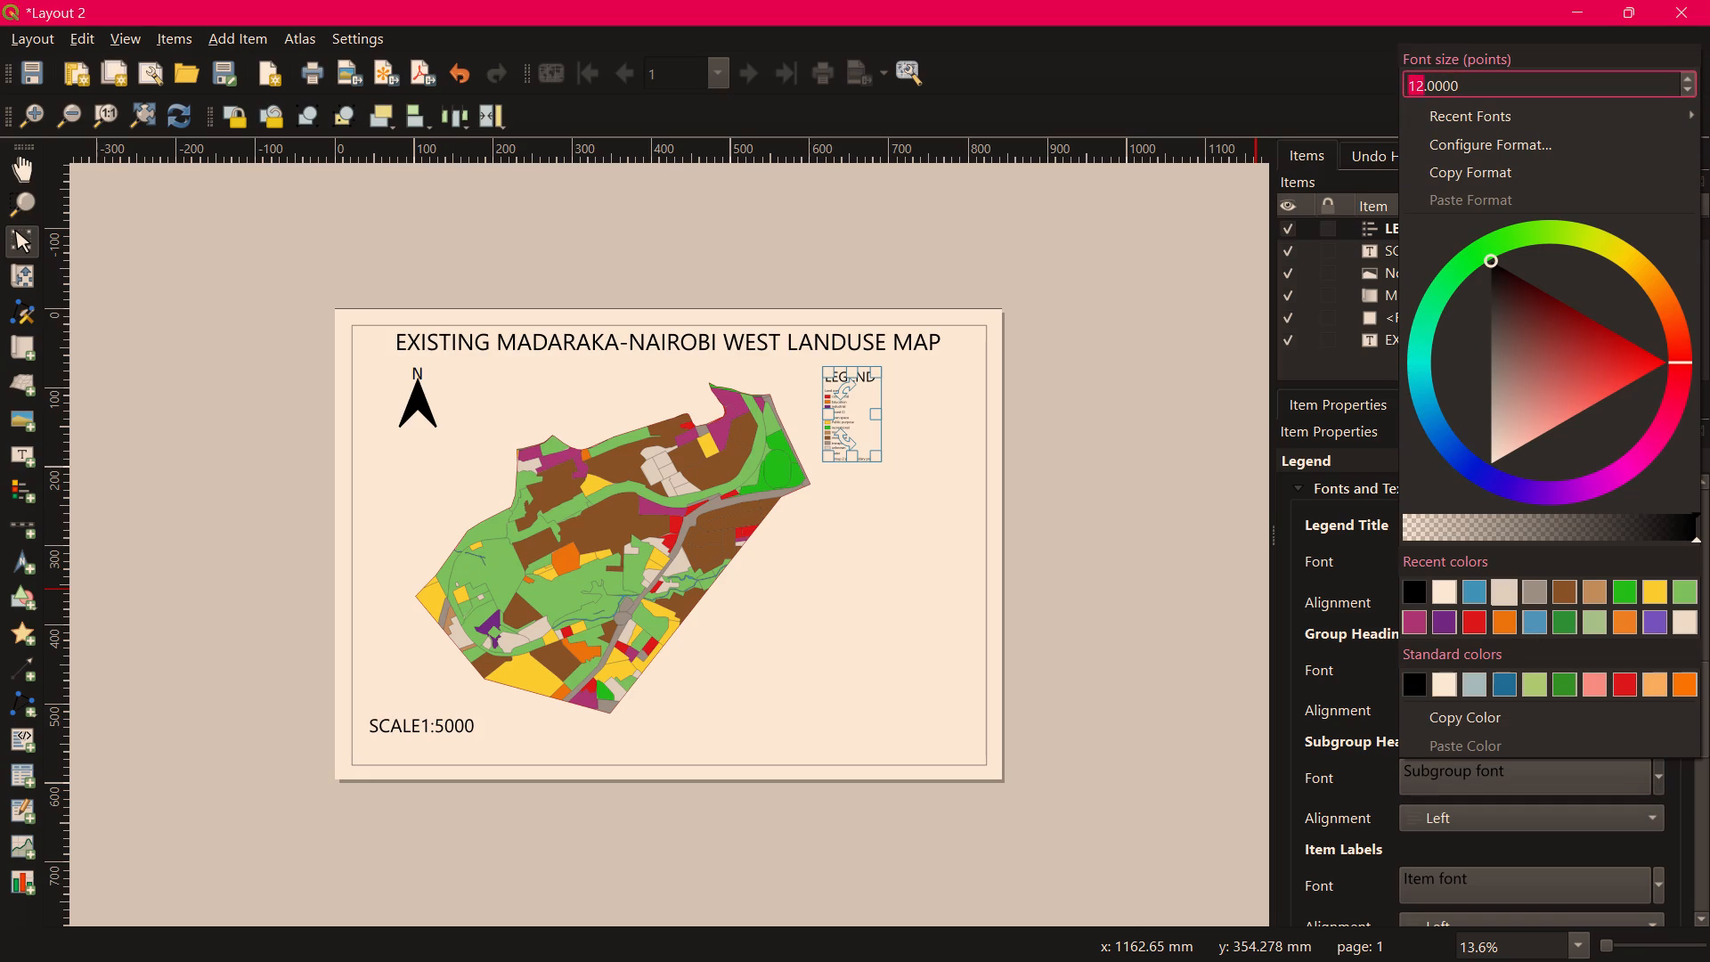
{"action": "type", "text": "40"}
{"action": "key", "text": "Return"}
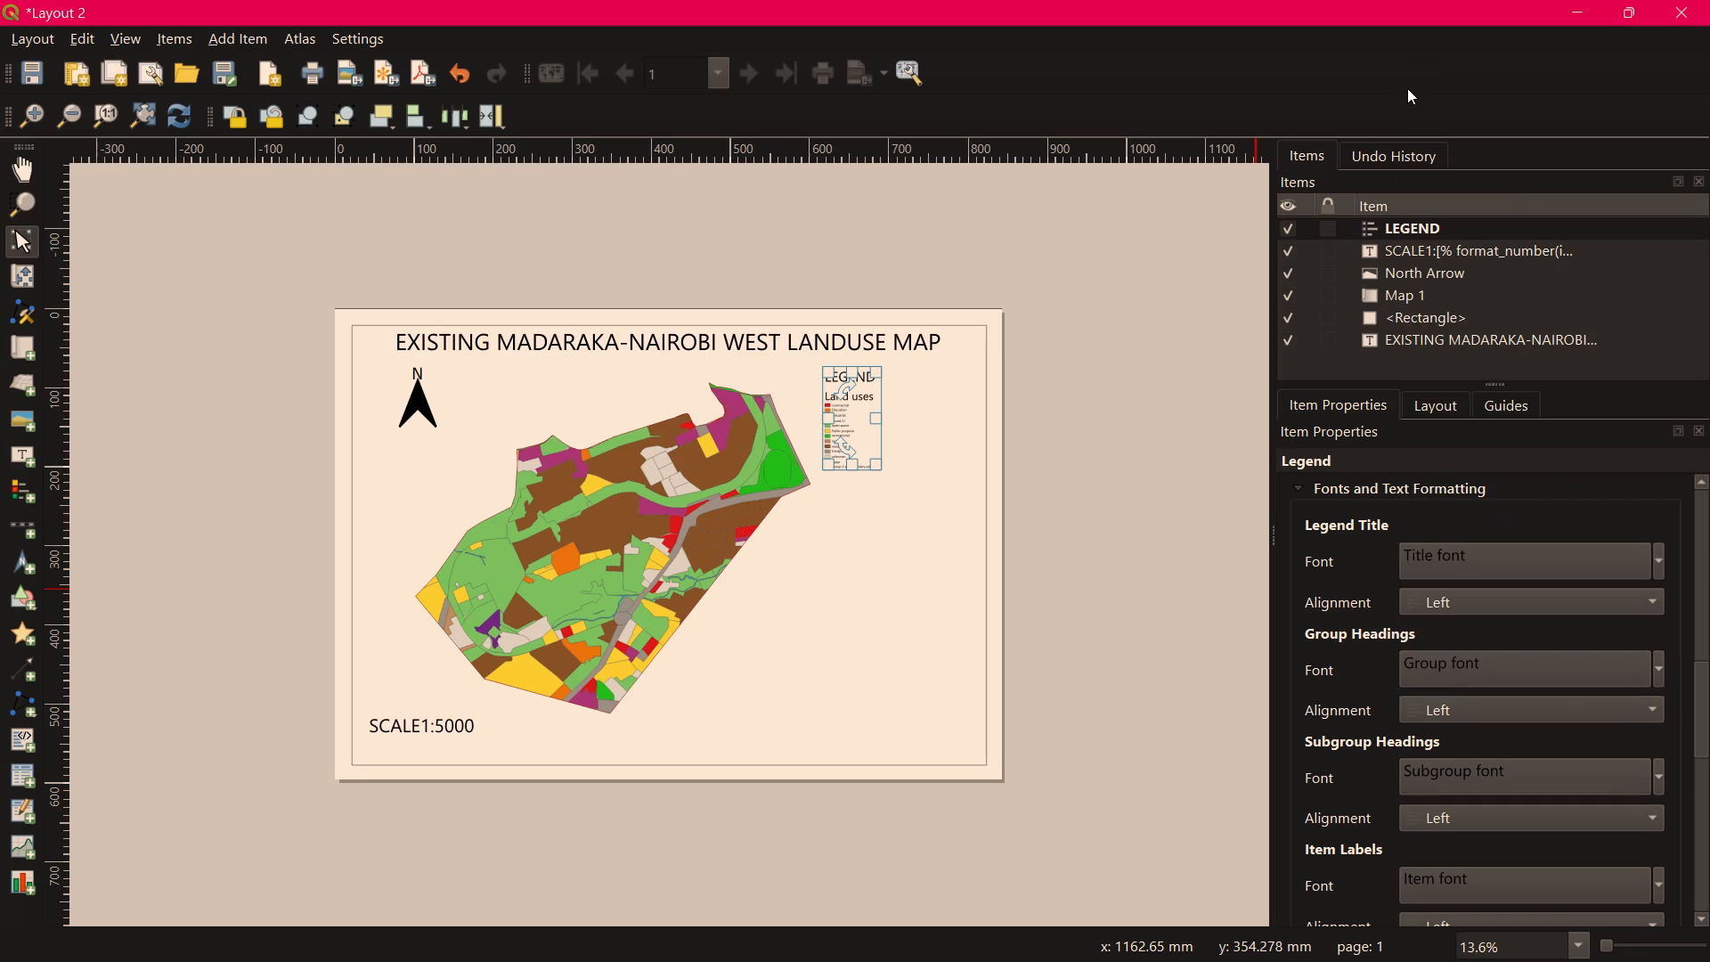
Set the font size of the legend's item labels to 40 points.
{"action": "scroll", "coordinate": [1293, 585], "scroll_direction": "down", "scroll_amount": 1}
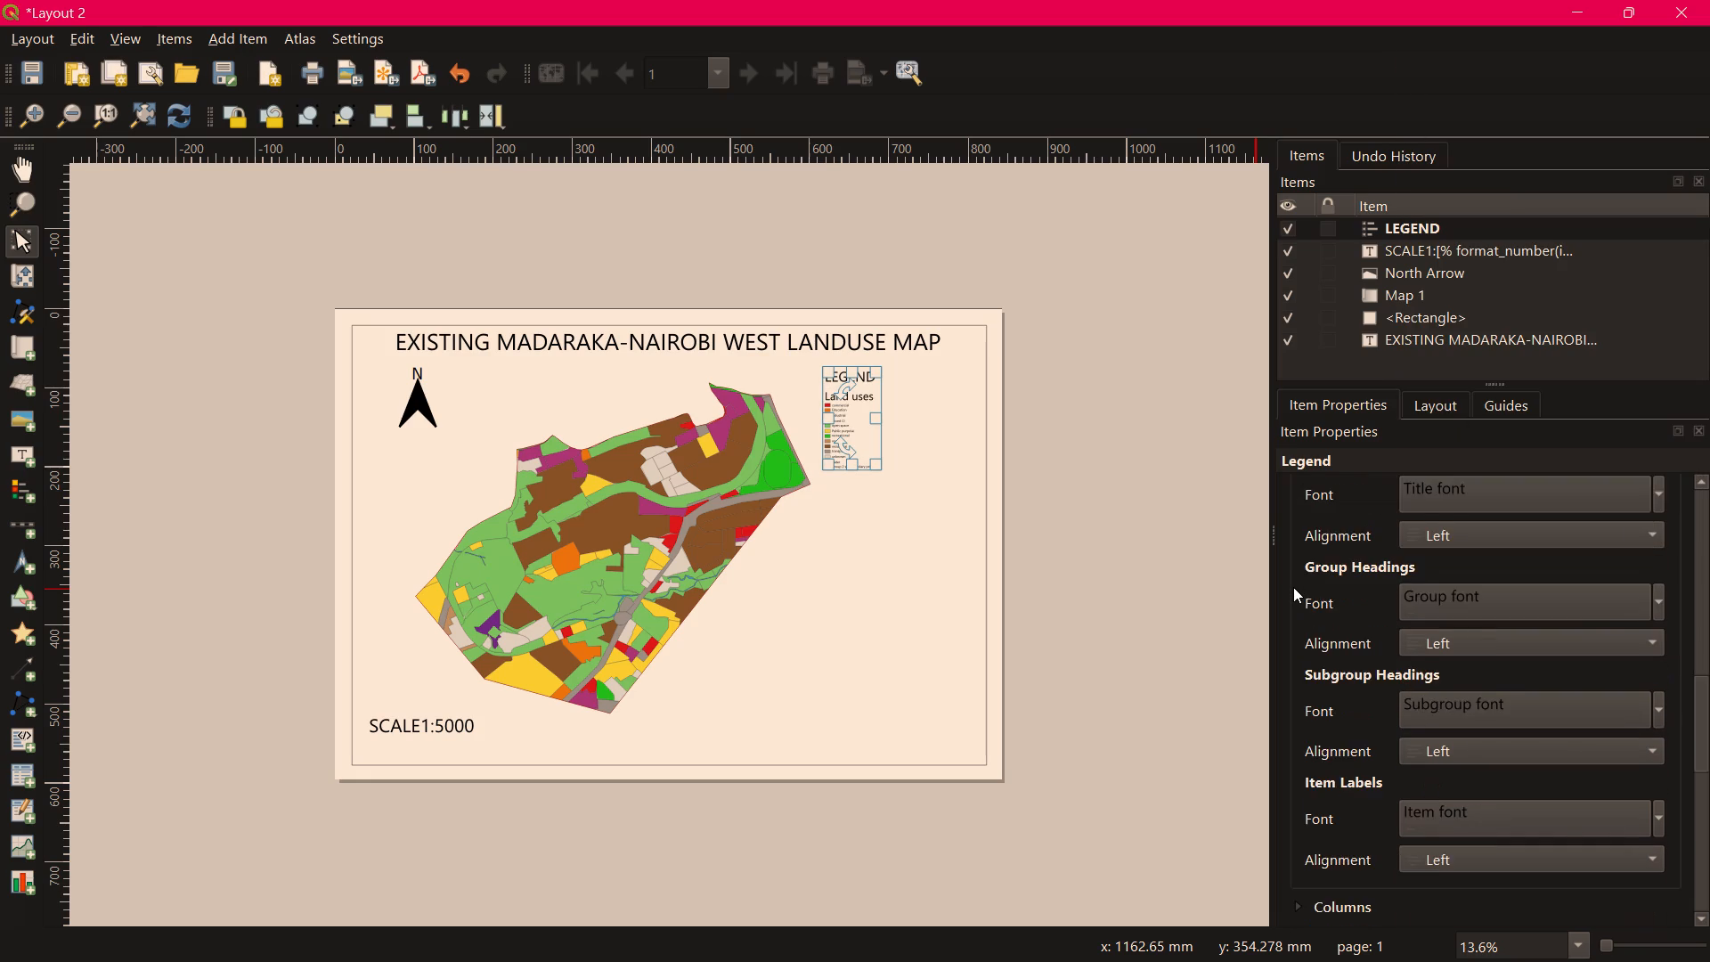
{"action": "scroll", "coordinate": [1293, 587], "scroll_direction": "down", "scroll_amount": 2}
{"action": "scroll", "coordinate": [1293, 587], "scroll_direction": "up", "scroll_amount": 1}
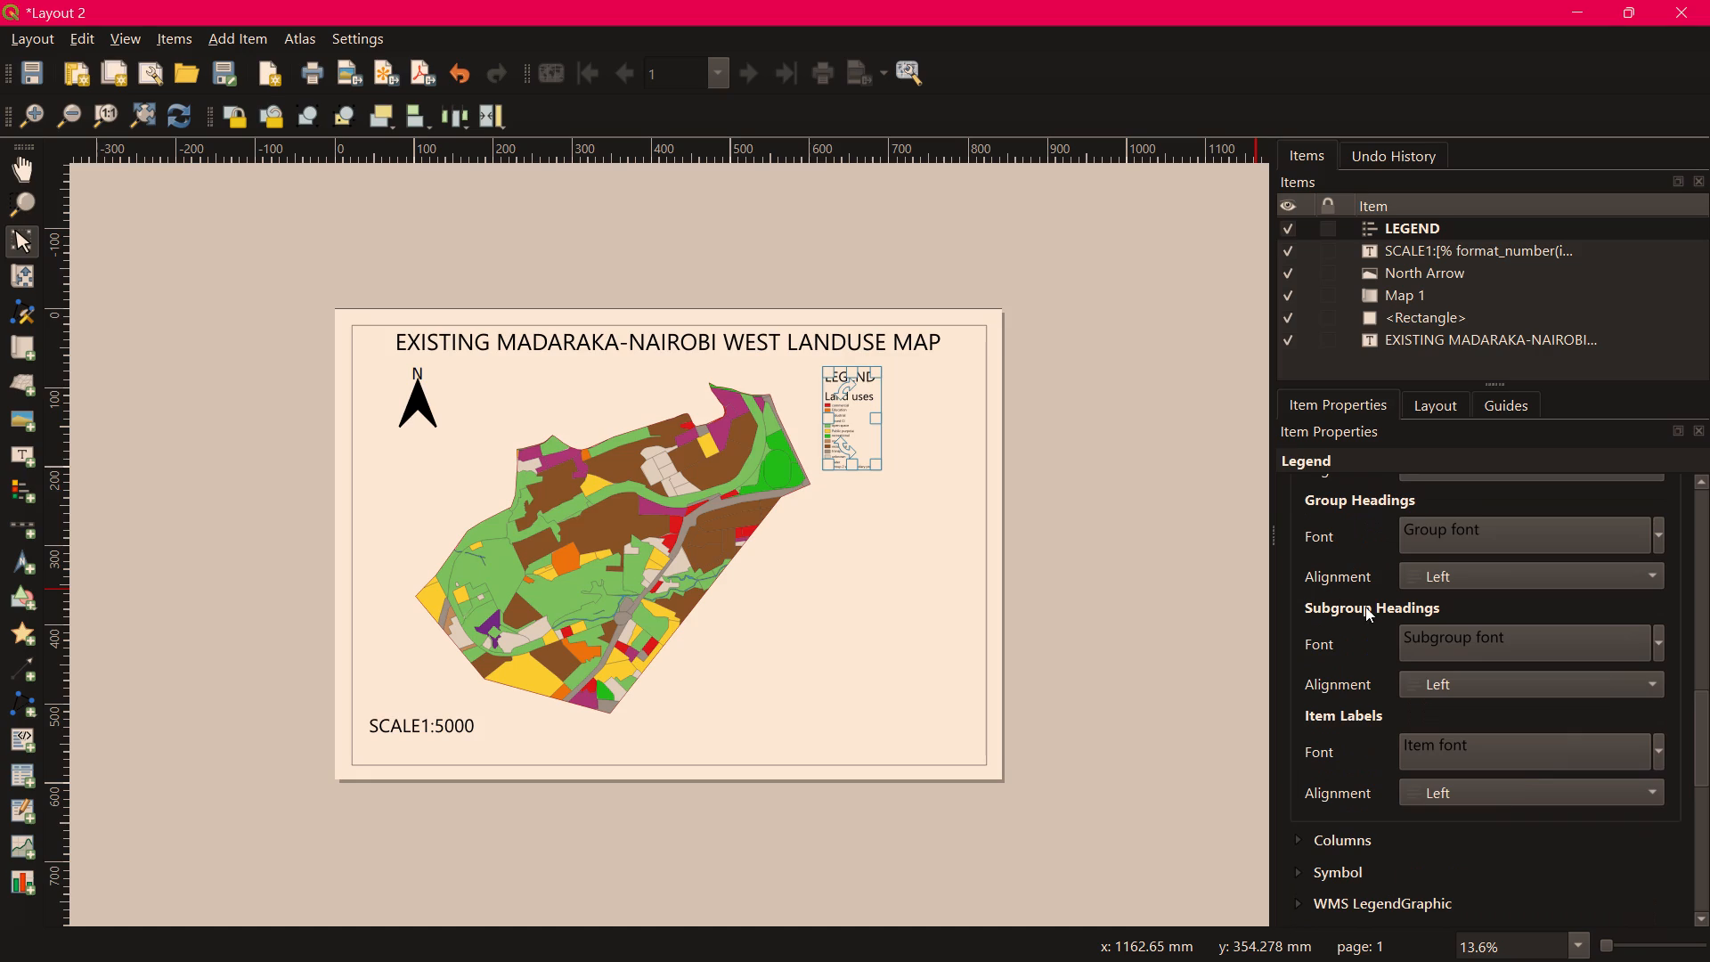
{"action": "scroll", "coordinate": [1279, 647], "scroll_direction": "down", "scroll_amount": 1}
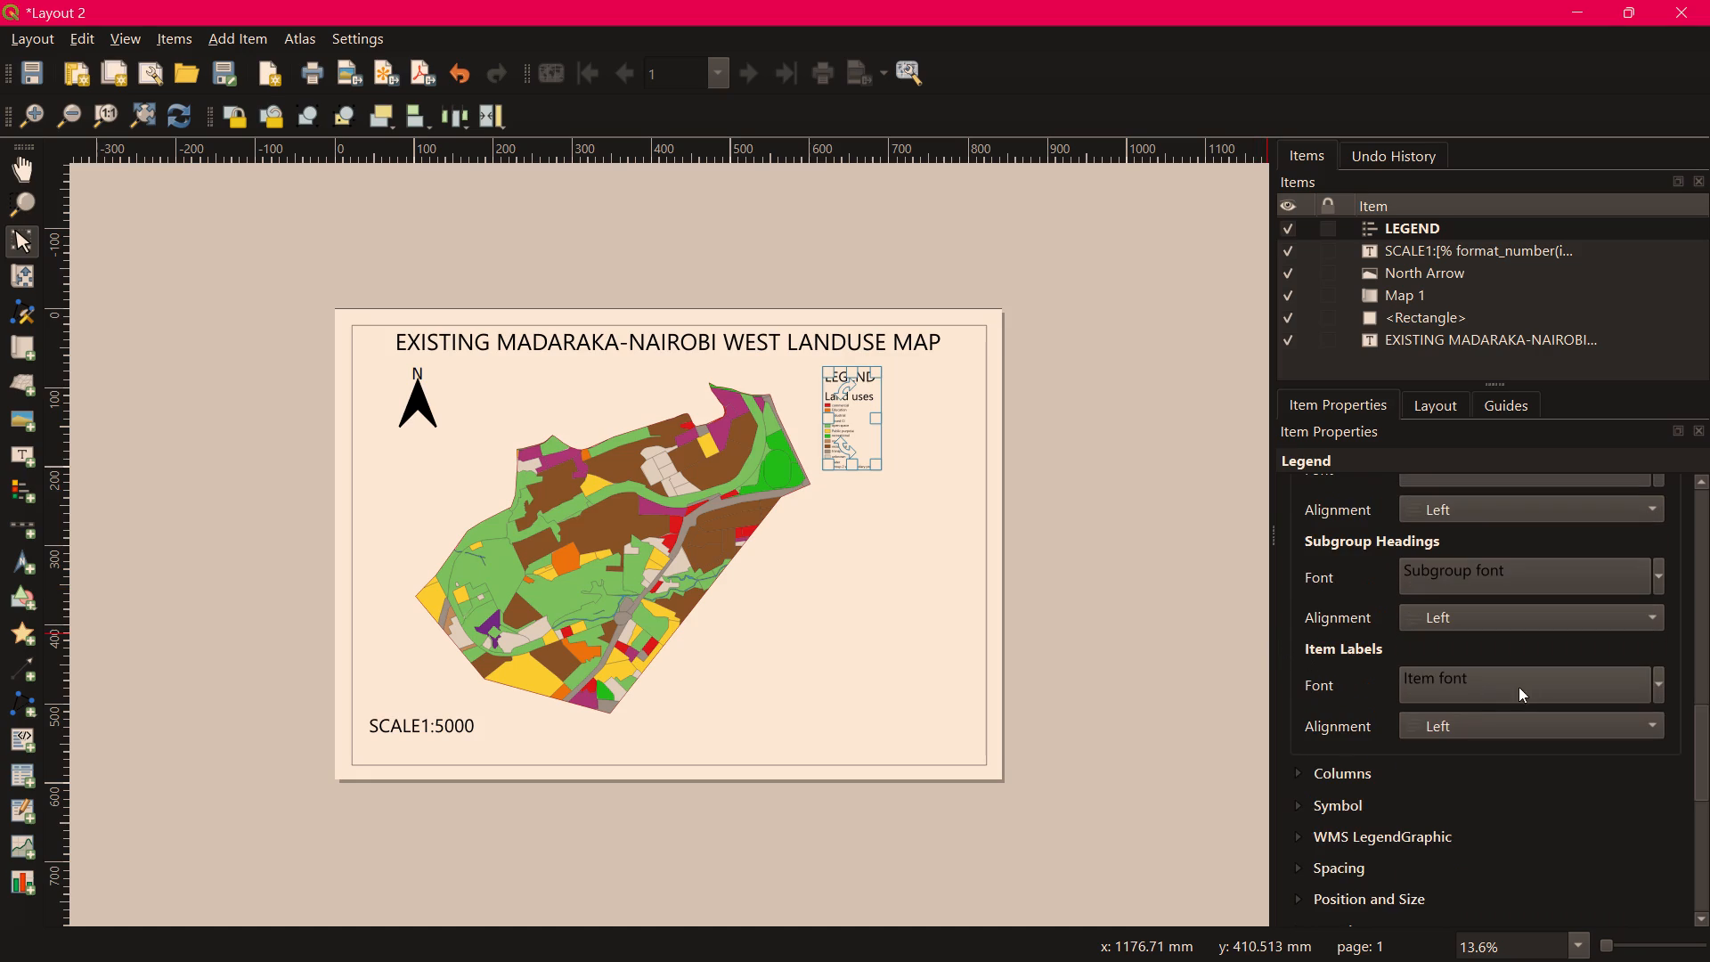
{"action": "left_click", "coordinate": [1657, 687]}
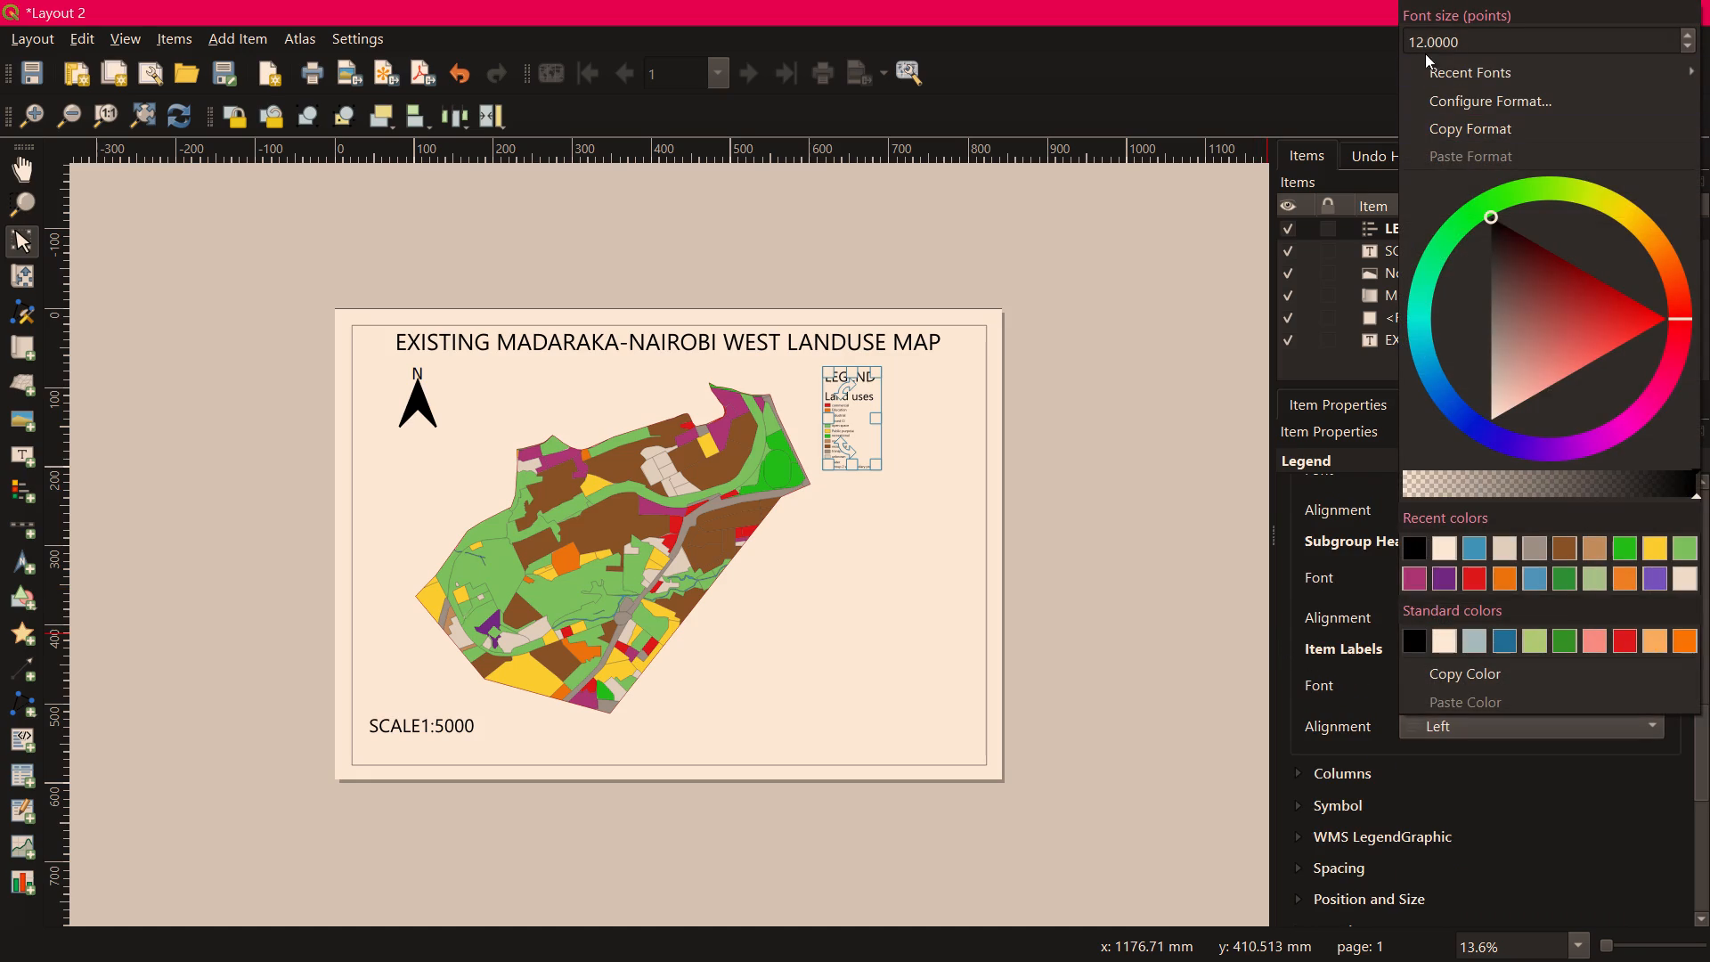
{"action": "left_click_drag", "start_coordinate": [1422, 39], "coordinate": [1396, 38]}
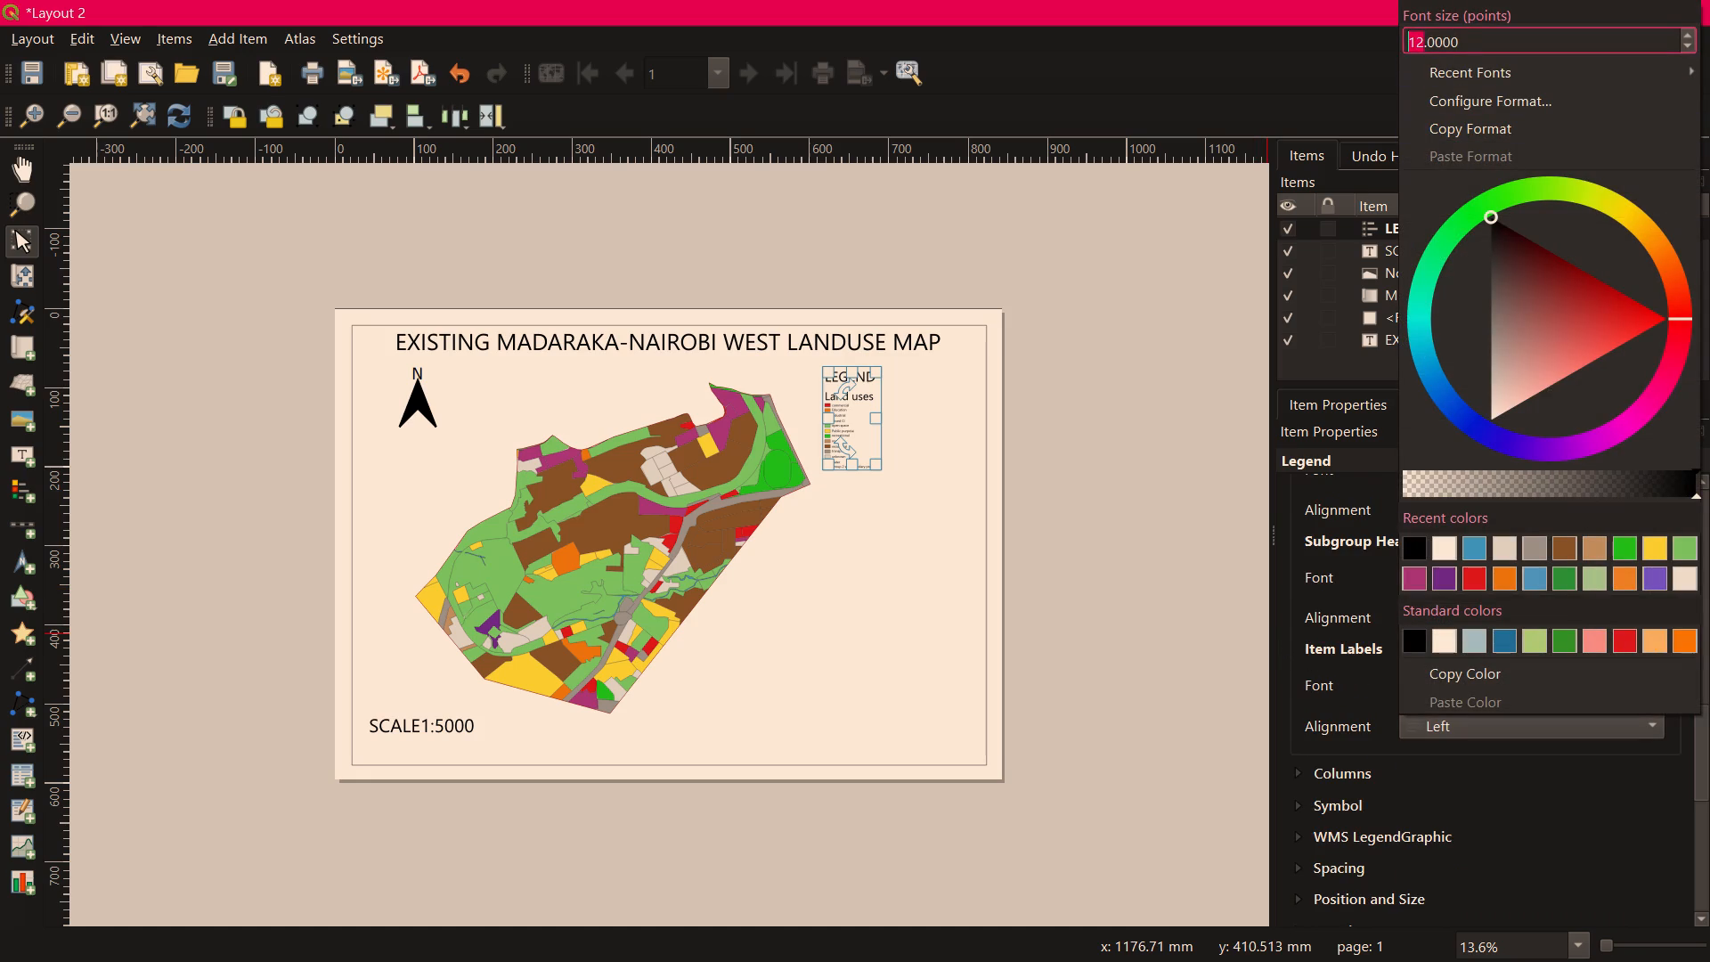
{"action": "key", "text": "4"}
{"action": "key", "text": "0"}
{"action": "key", "text": "Return"}
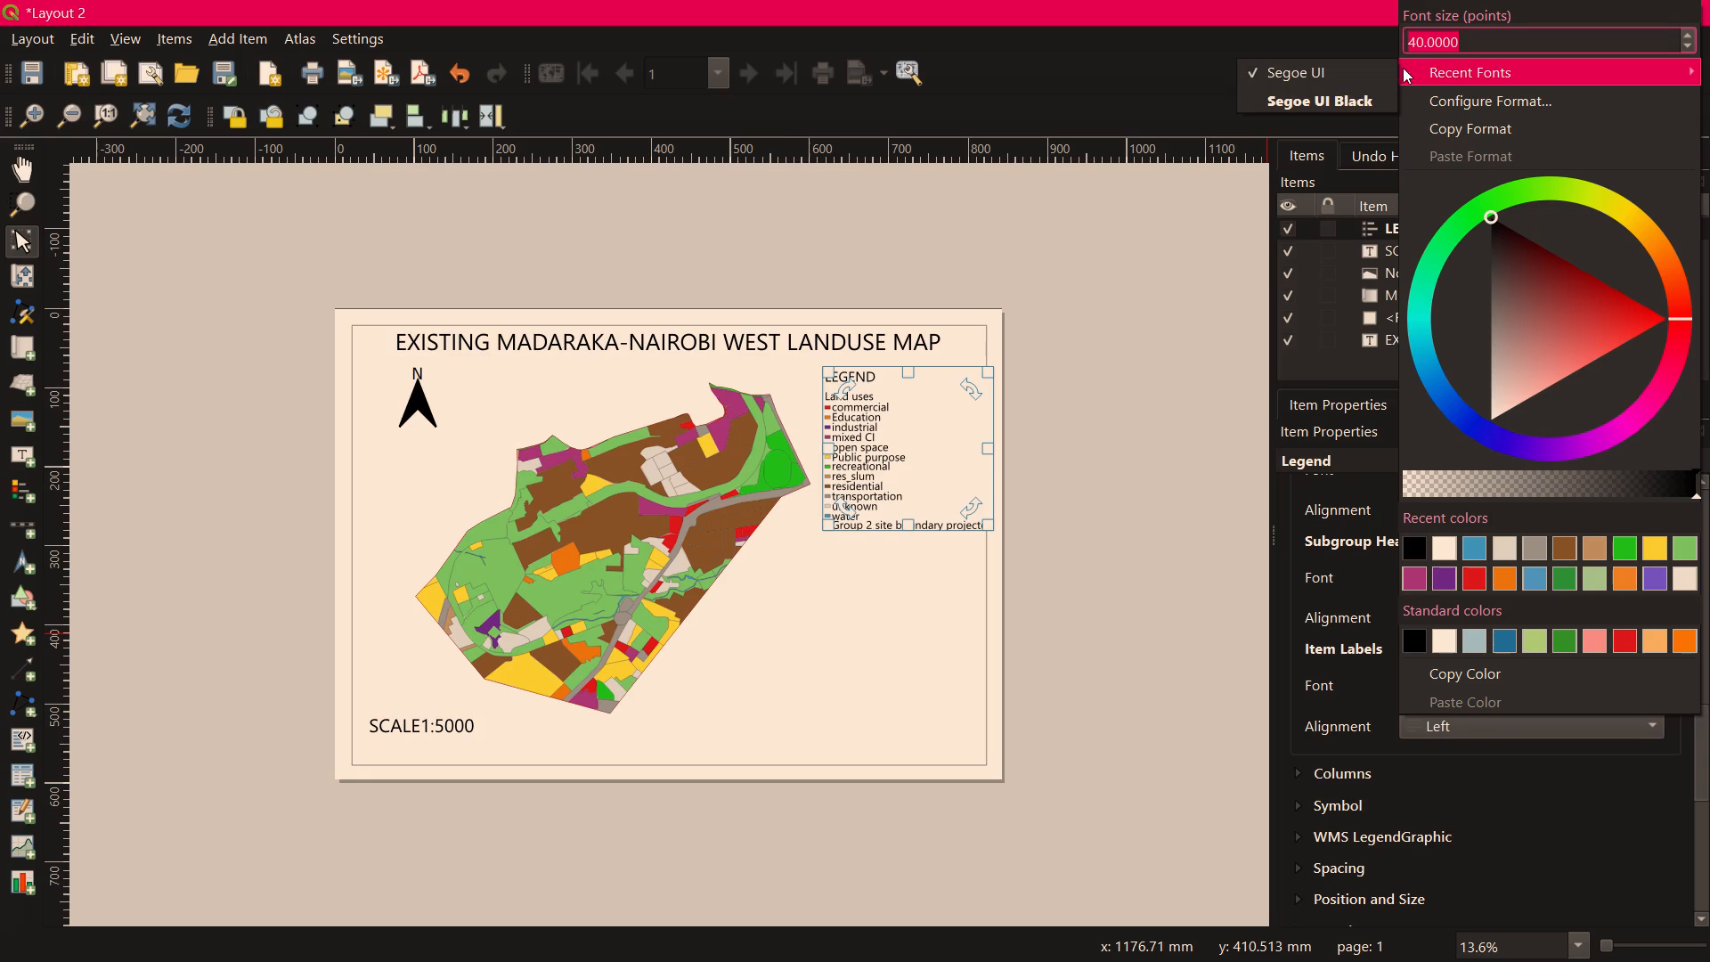
{"action": "left_click", "coordinate": [1217, 45]}
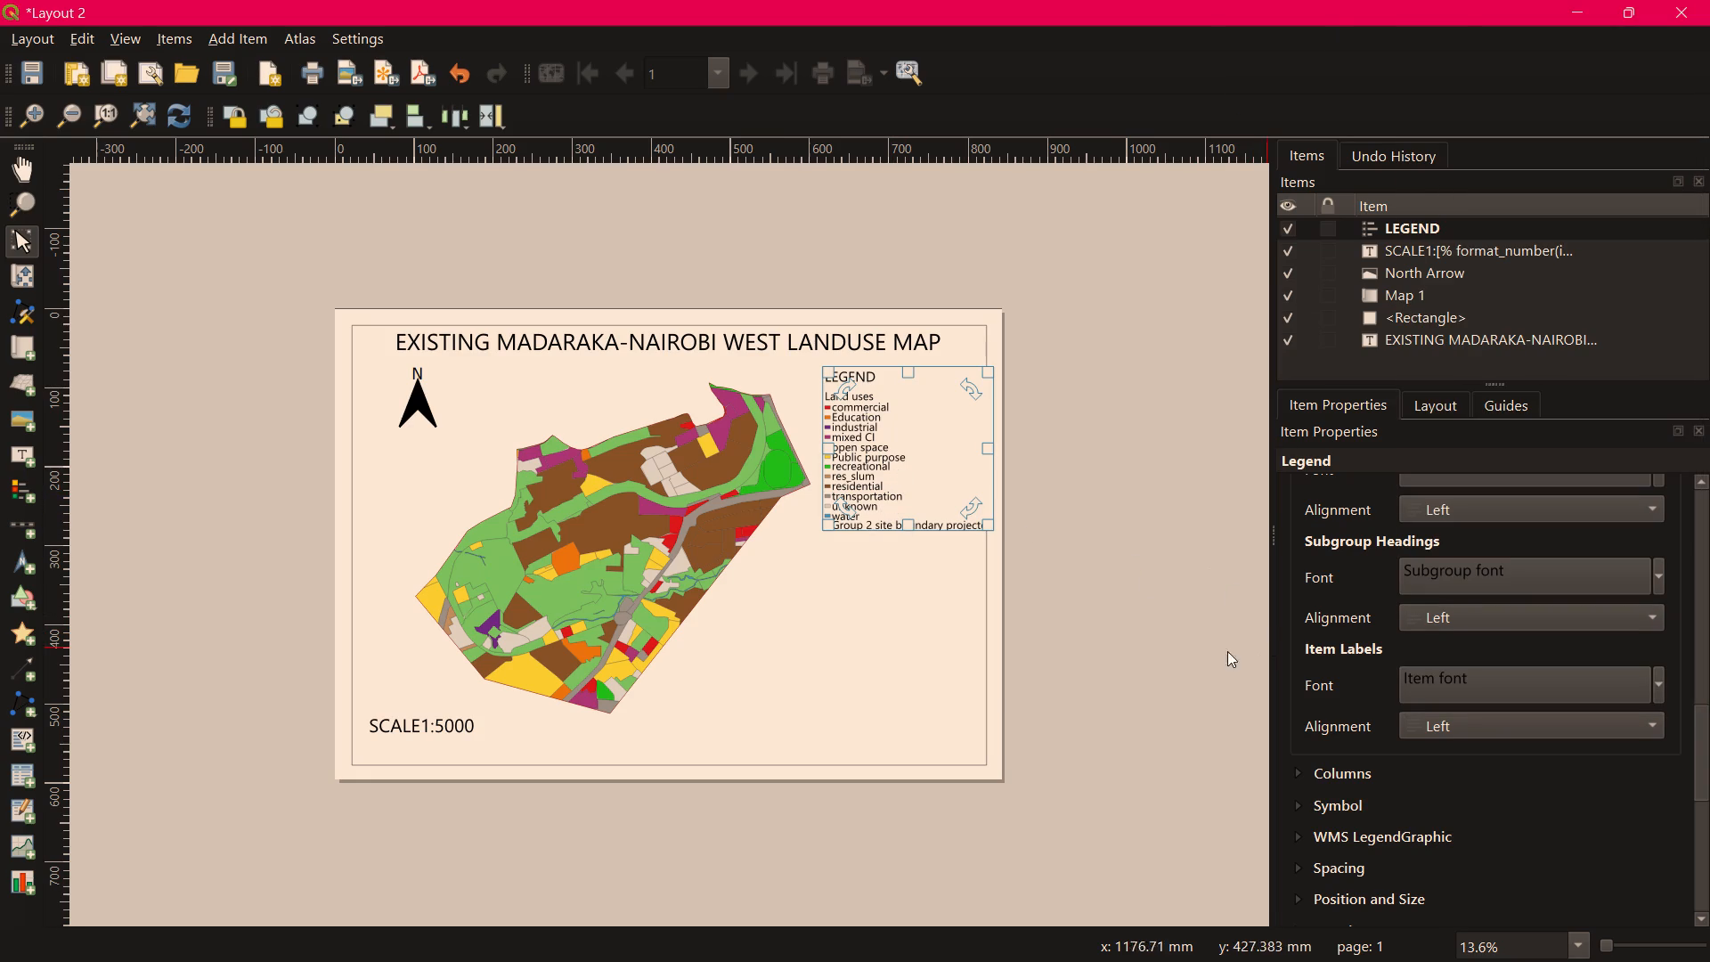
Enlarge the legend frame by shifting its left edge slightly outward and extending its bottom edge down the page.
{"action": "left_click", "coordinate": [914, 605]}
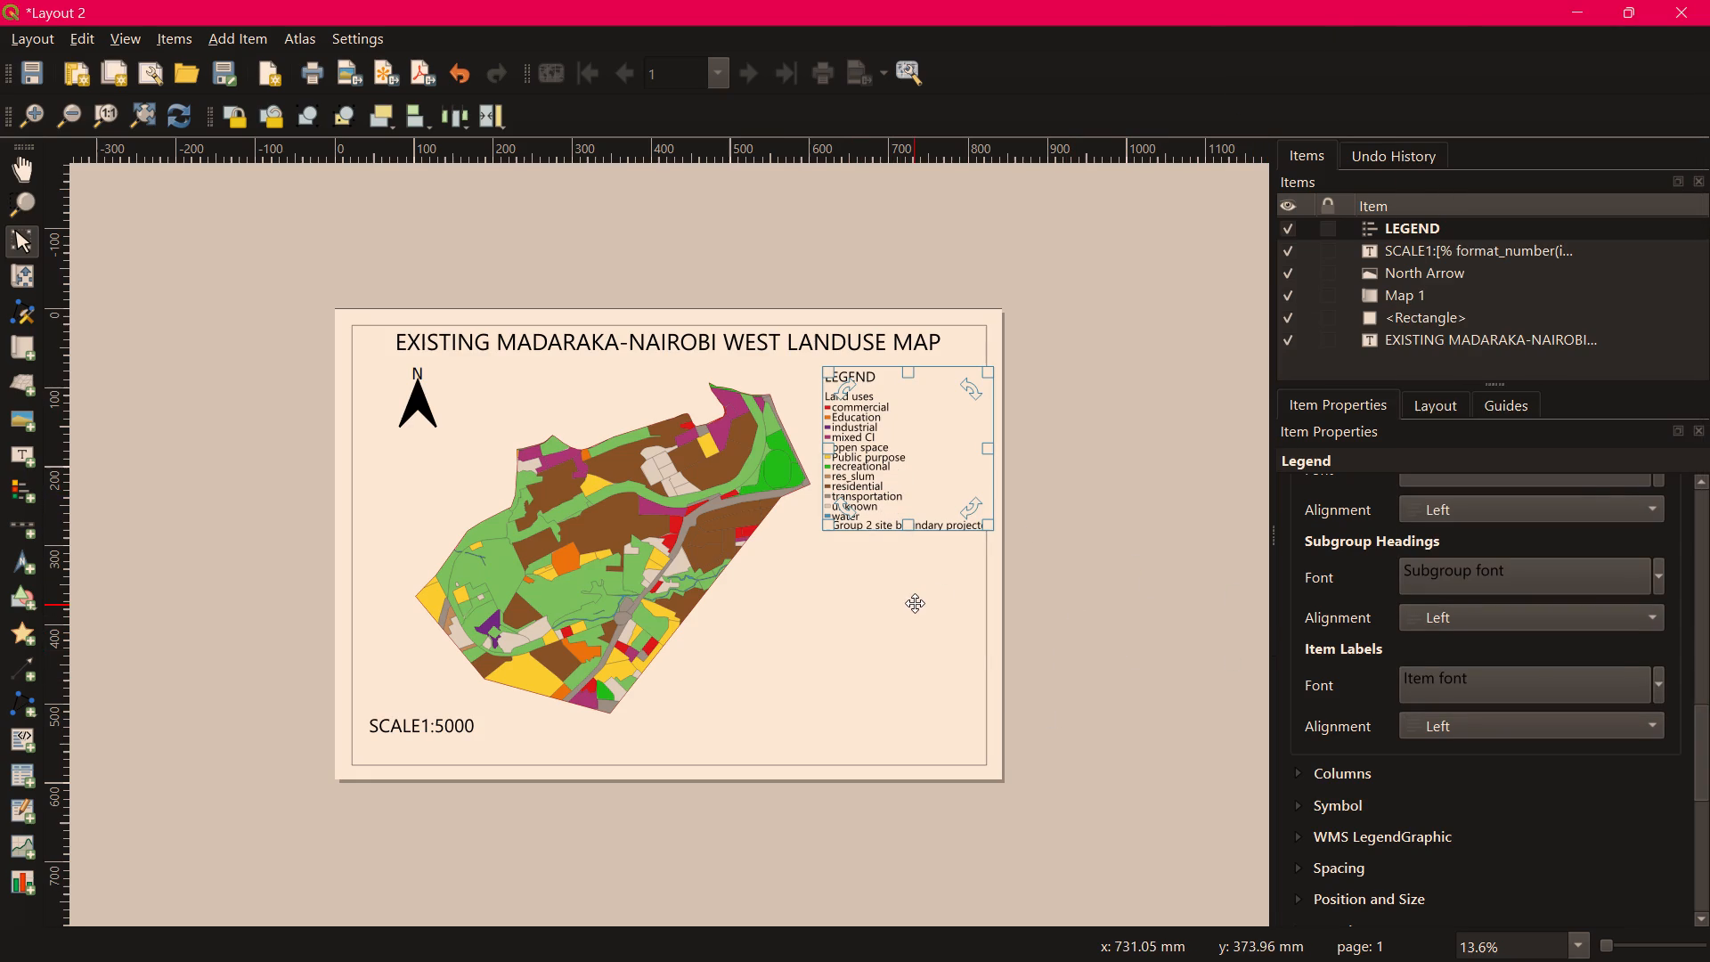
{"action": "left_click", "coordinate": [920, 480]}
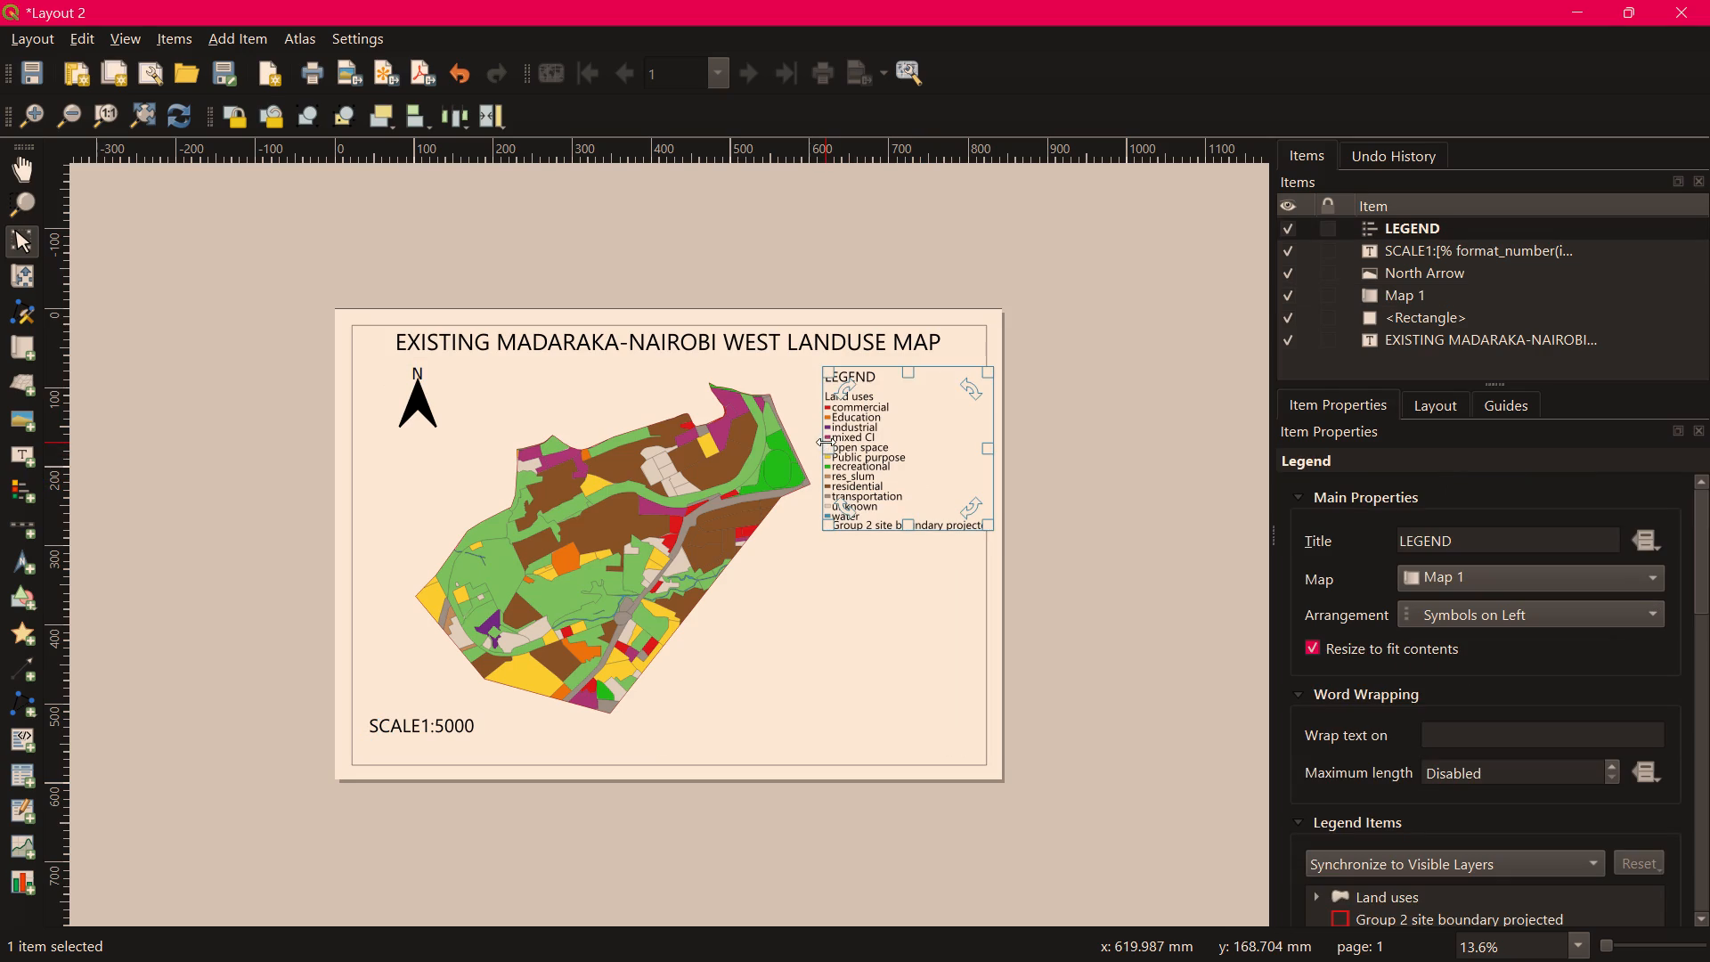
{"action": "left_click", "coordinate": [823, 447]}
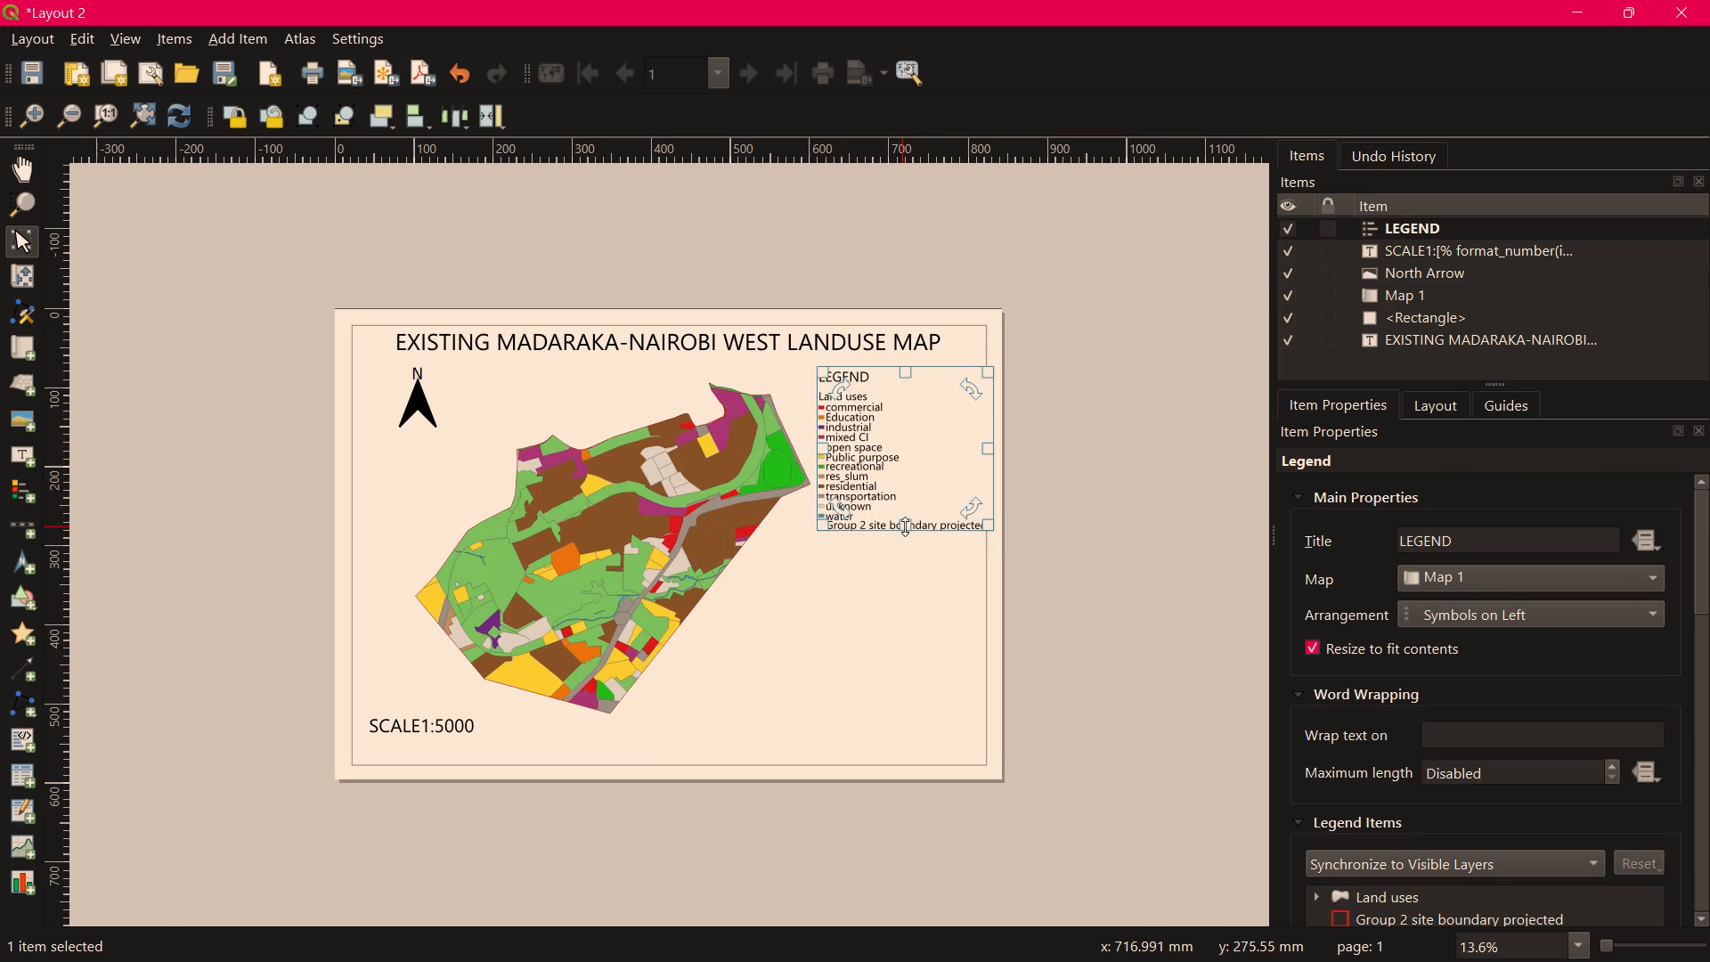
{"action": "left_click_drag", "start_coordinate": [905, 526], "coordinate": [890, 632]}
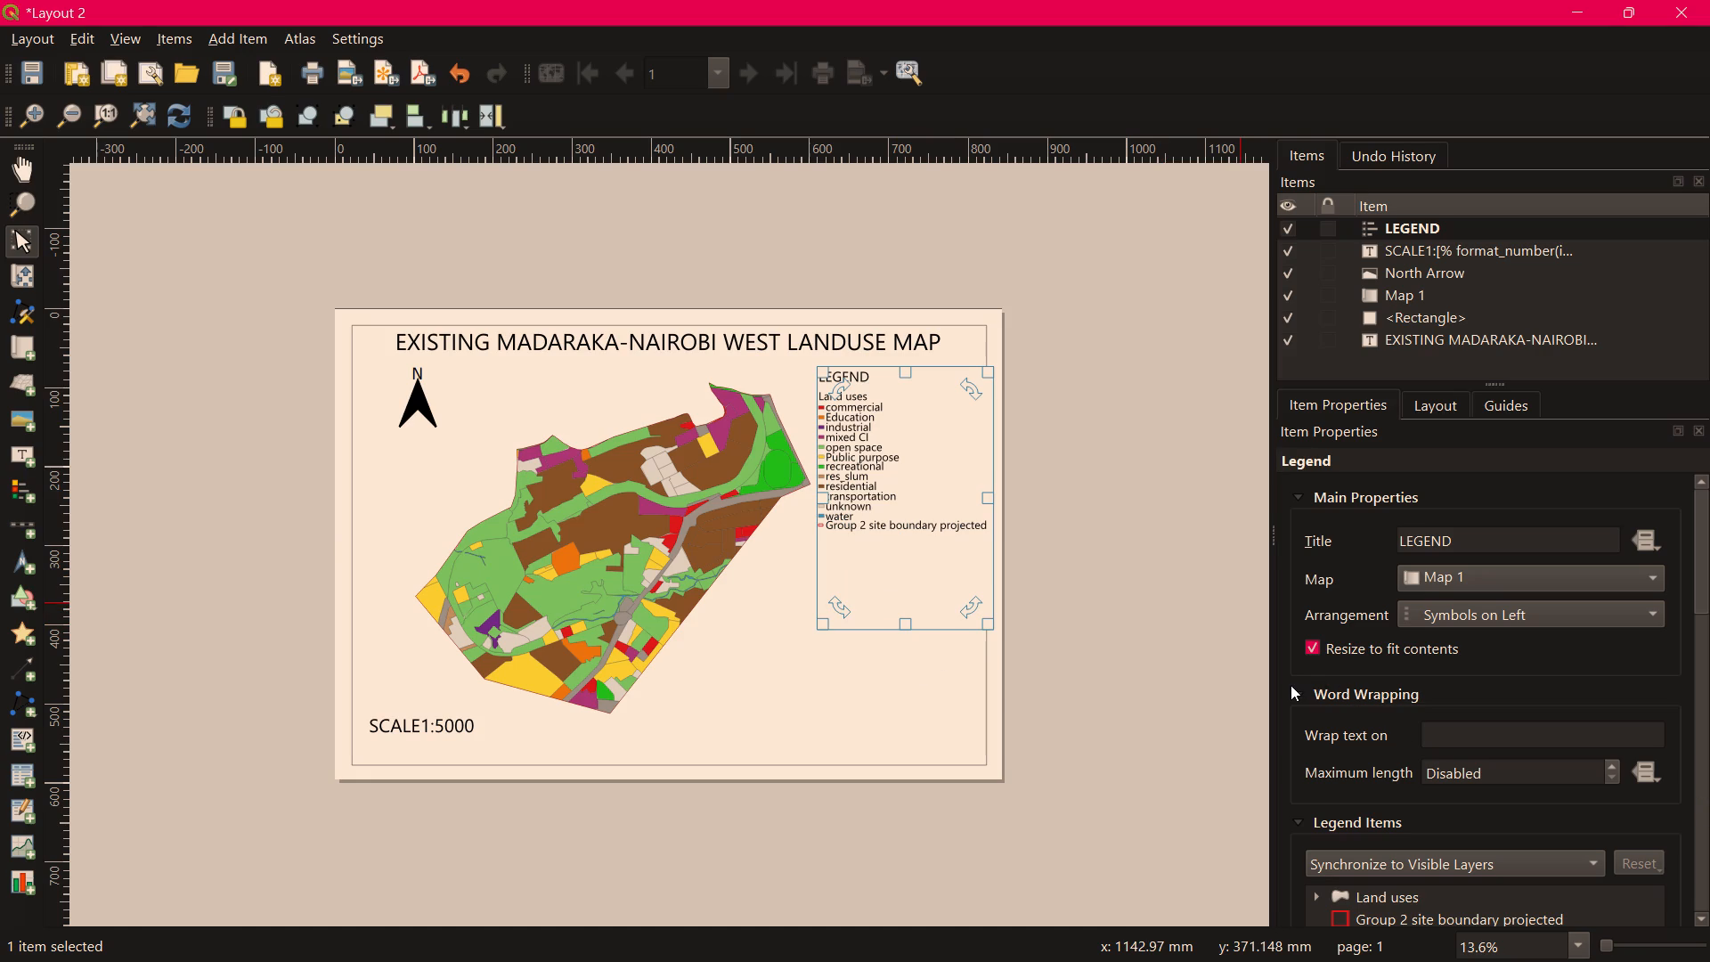
Set the legend's symbol width to 20 mm.
{"action": "scroll", "coordinate": [1291, 685], "scroll_direction": "down", "scroll_amount": 2}
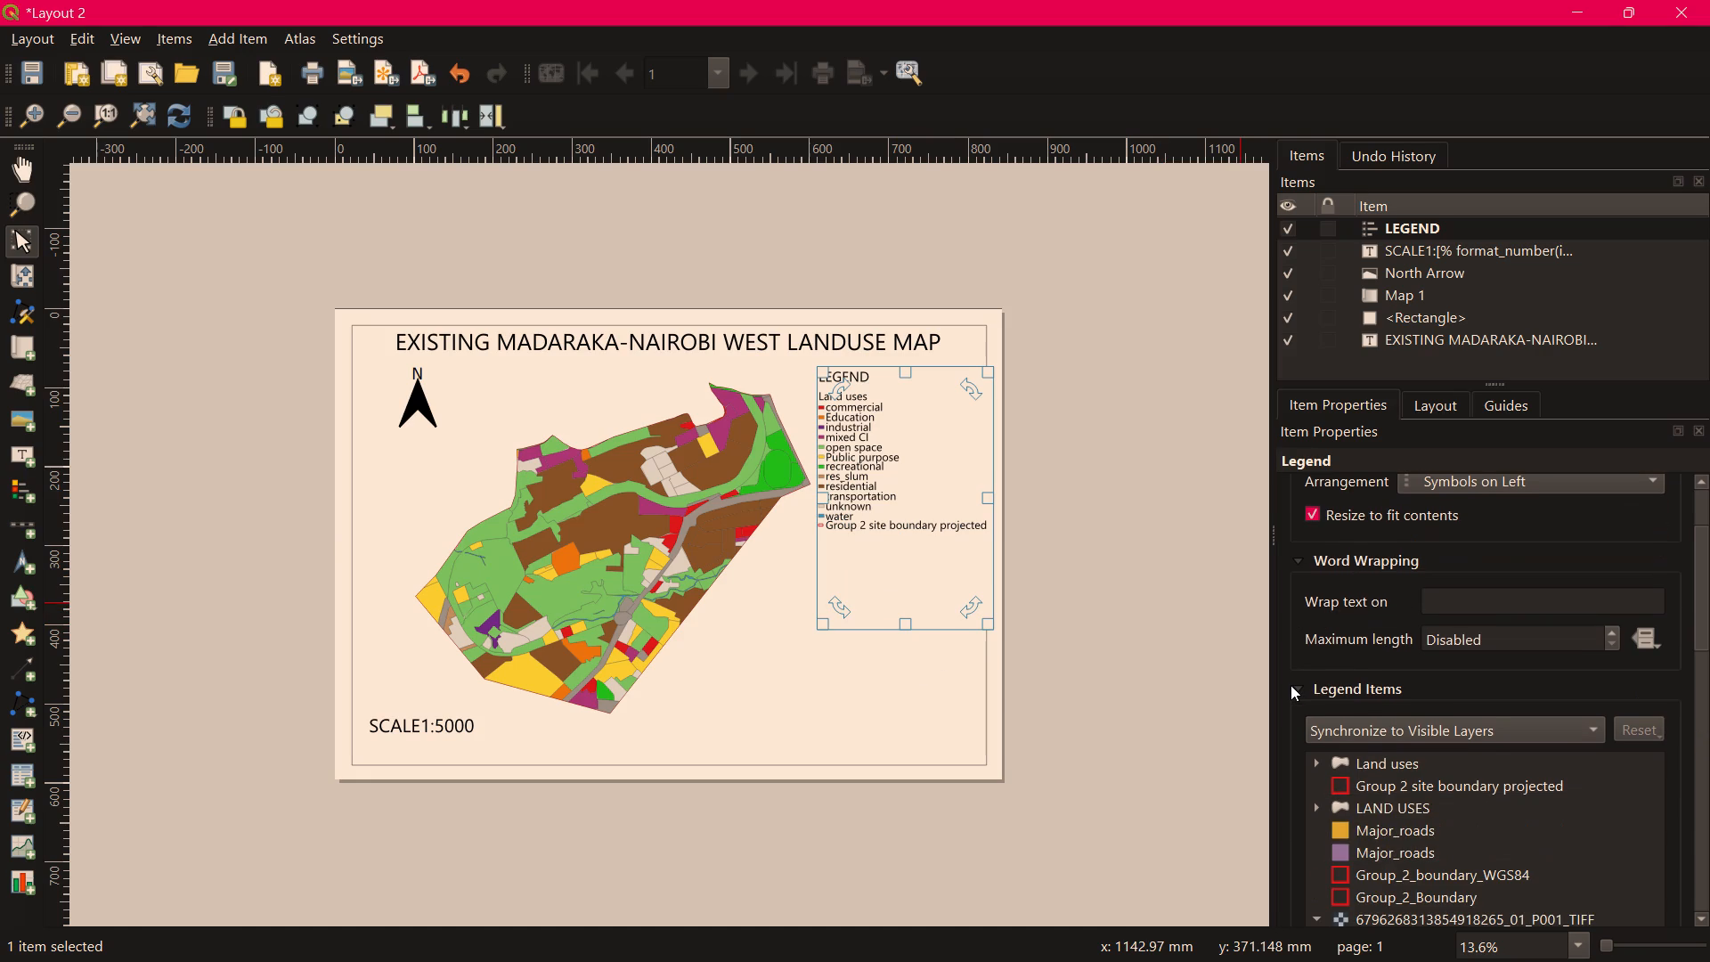
{"action": "scroll", "coordinate": [1291, 685], "scroll_direction": "down", "scroll_amount": 10}
{"action": "scroll", "coordinate": [1283, 686], "scroll_direction": "up", "scroll_amount": 1}
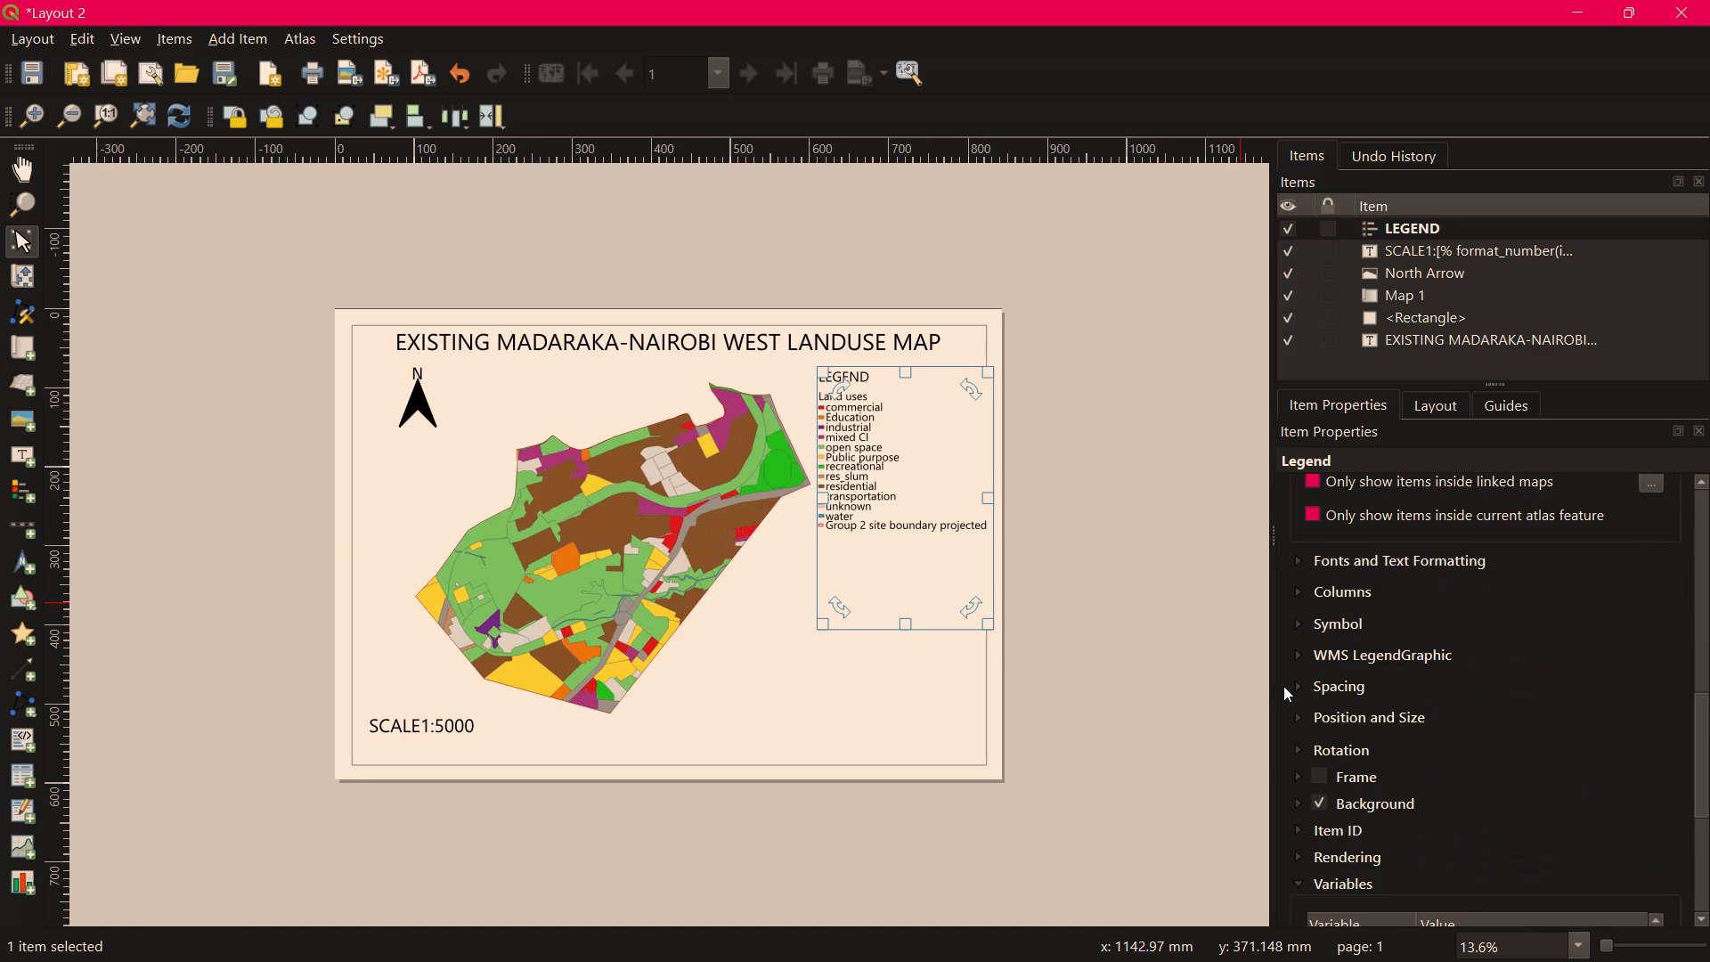
{"action": "scroll", "coordinate": [1283, 686], "scroll_direction": "up", "scroll_amount": 1}
{"action": "left_click", "coordinate": [1331, 693]}
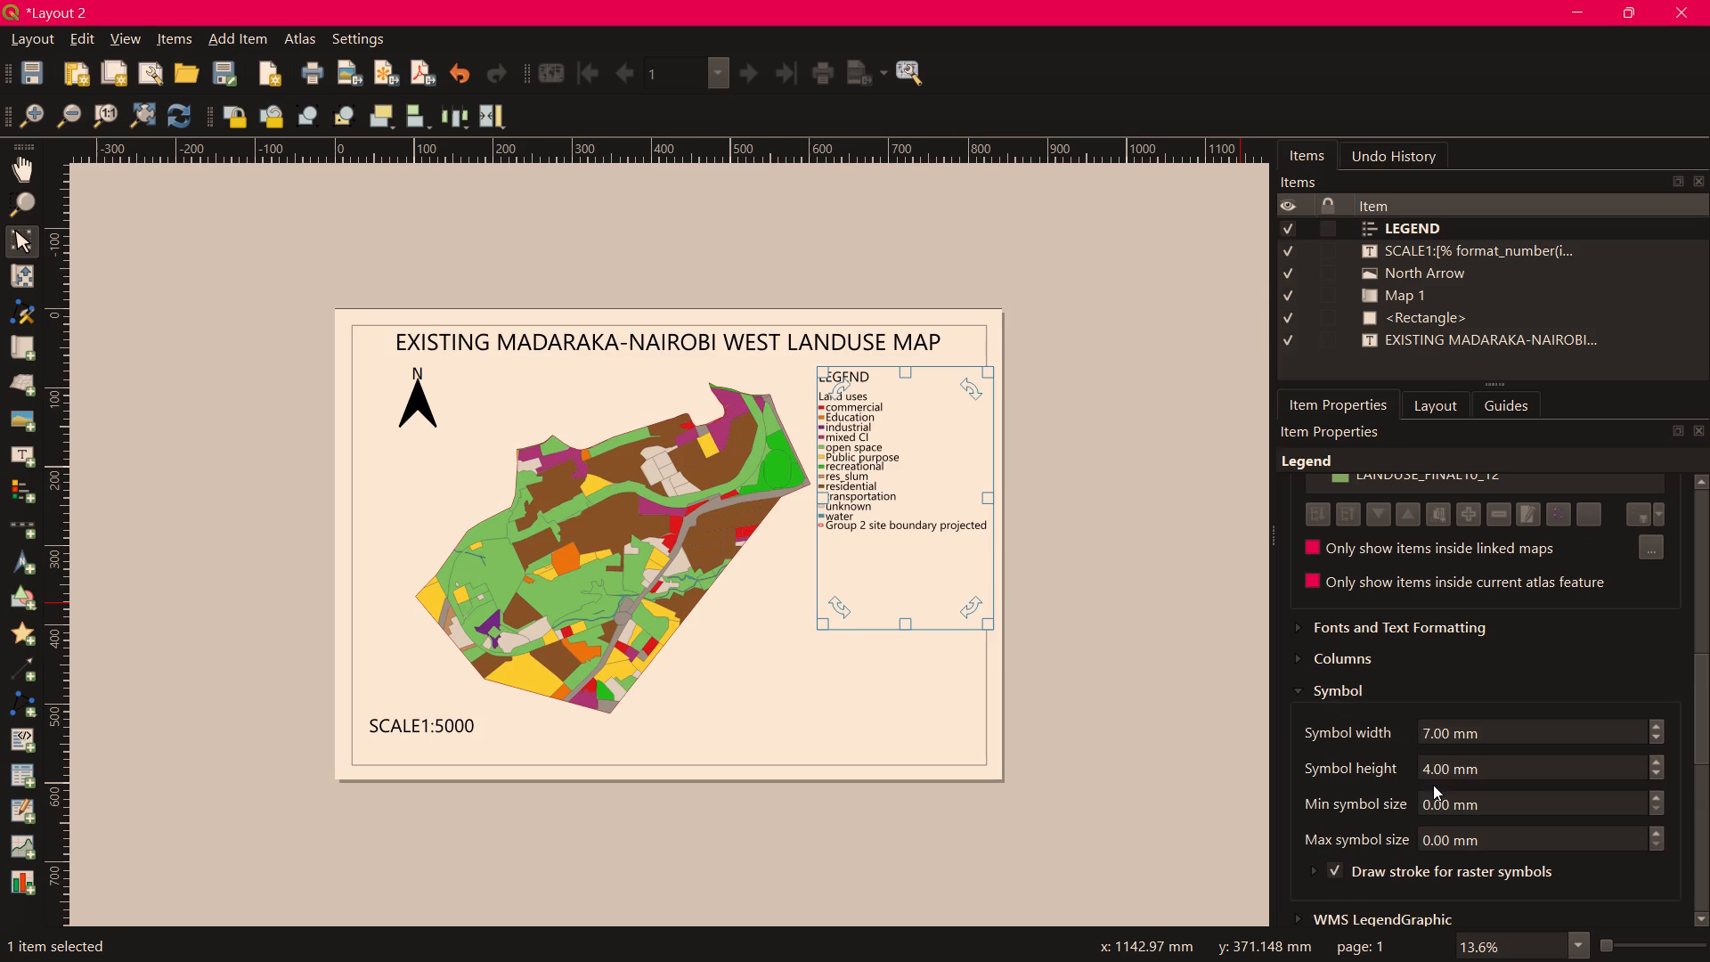
{"action": "left_click_drag", "start_coordinate": [1428, 730], "coordinate": [1416, 728]}
{"action": "key", "text": "2"}
{"action": "key", "text": "0"}
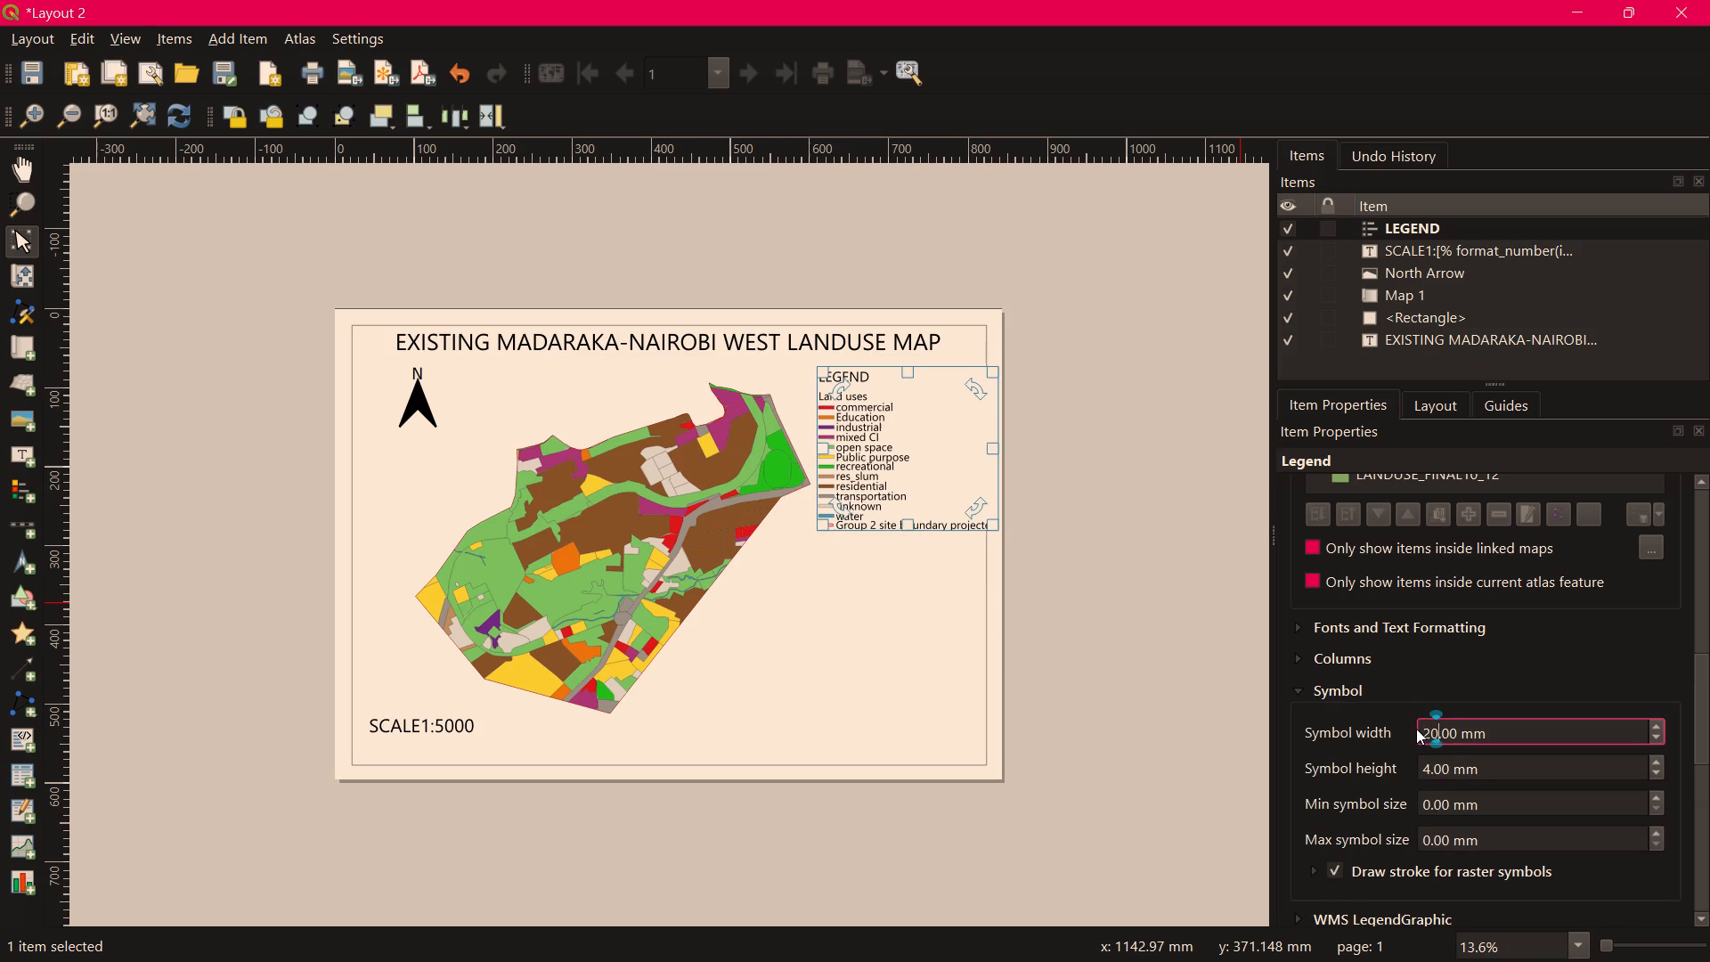
{"action": "key", "text": "Return"}
Set the legend's symbol height to 20 mm and deselect the legend.
{"action": "left_click_drag", "start_coordinate": [1429, 765], "coordinate": [1414, 760]}
{"action": "type", "text": "20"}
{"action": "key", "text": "Return"}
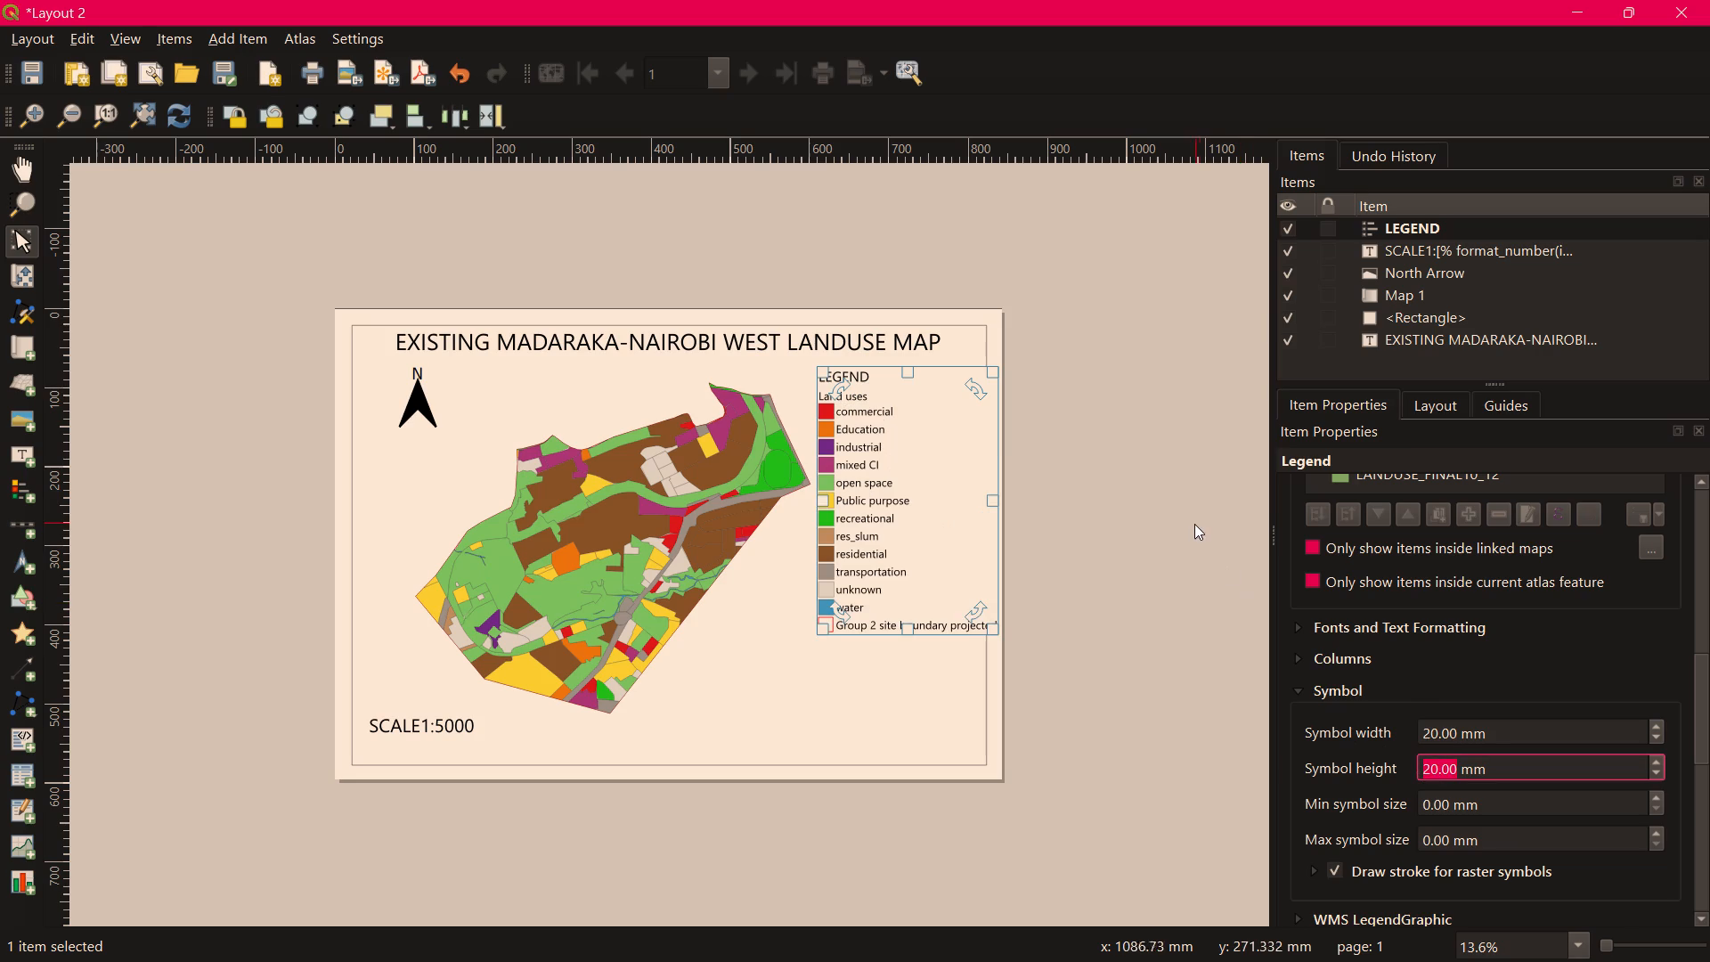
{"action": "left_click", "coordinate": [1150, 419]}
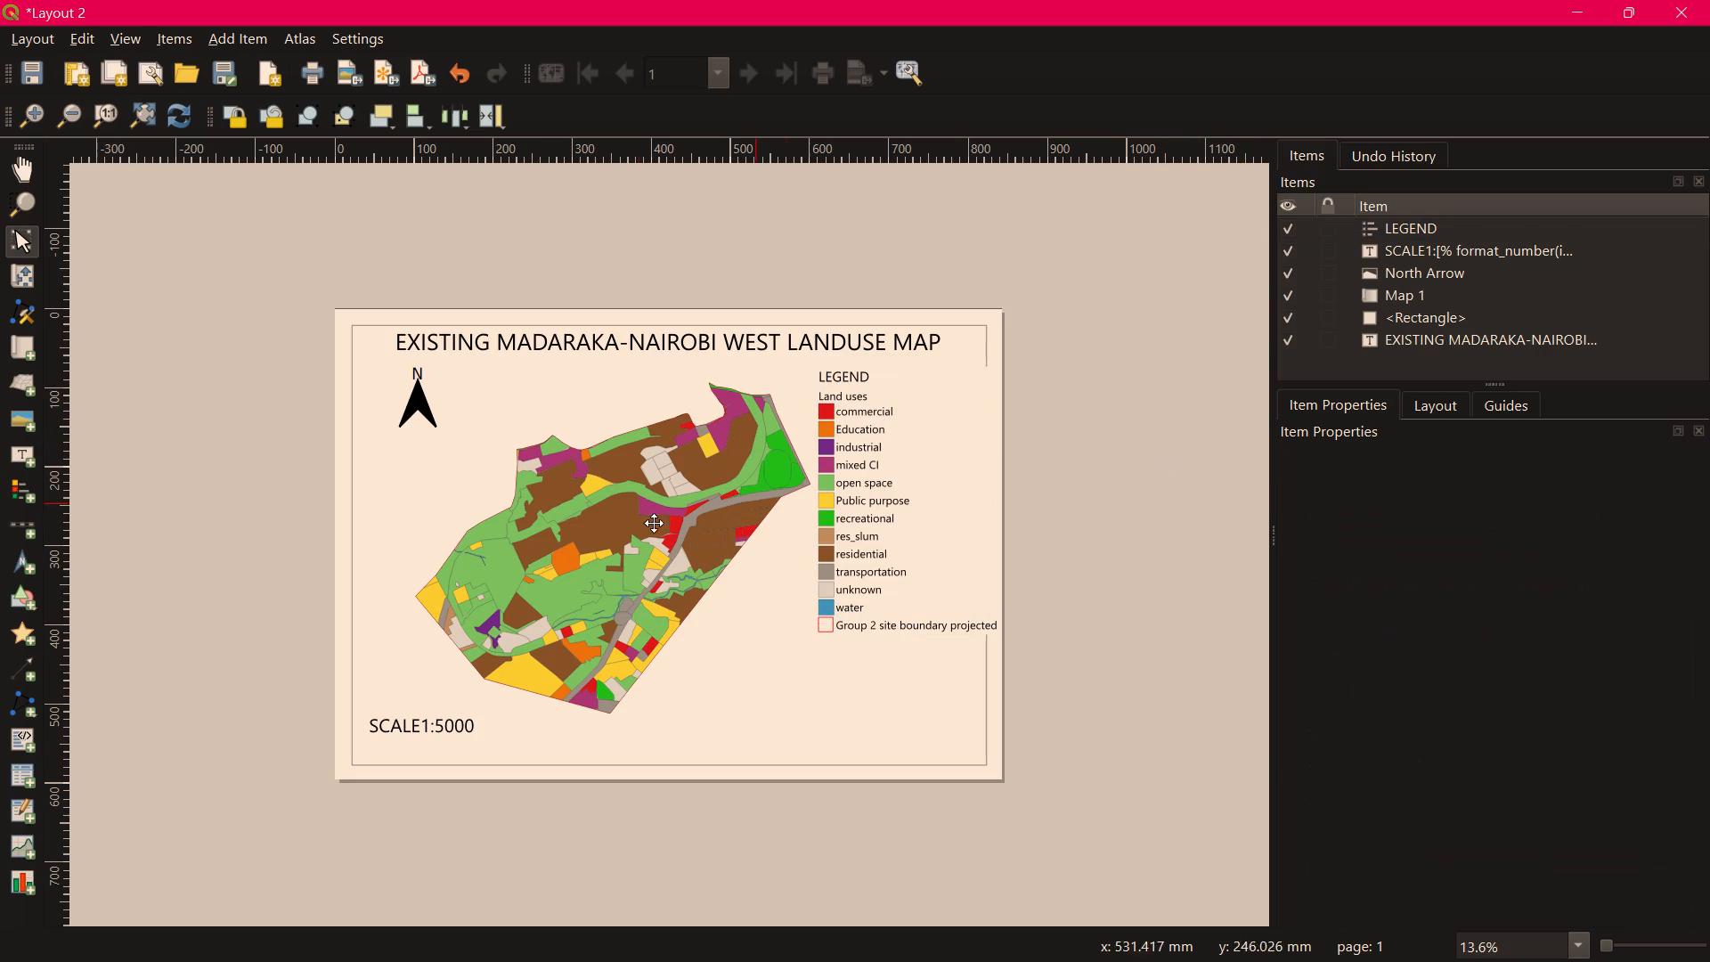
Shift the map content inside Map 1 left and slightly up, leaving more room beside the legend.
{"action": "left_click", "coordinate": [13, 276]}
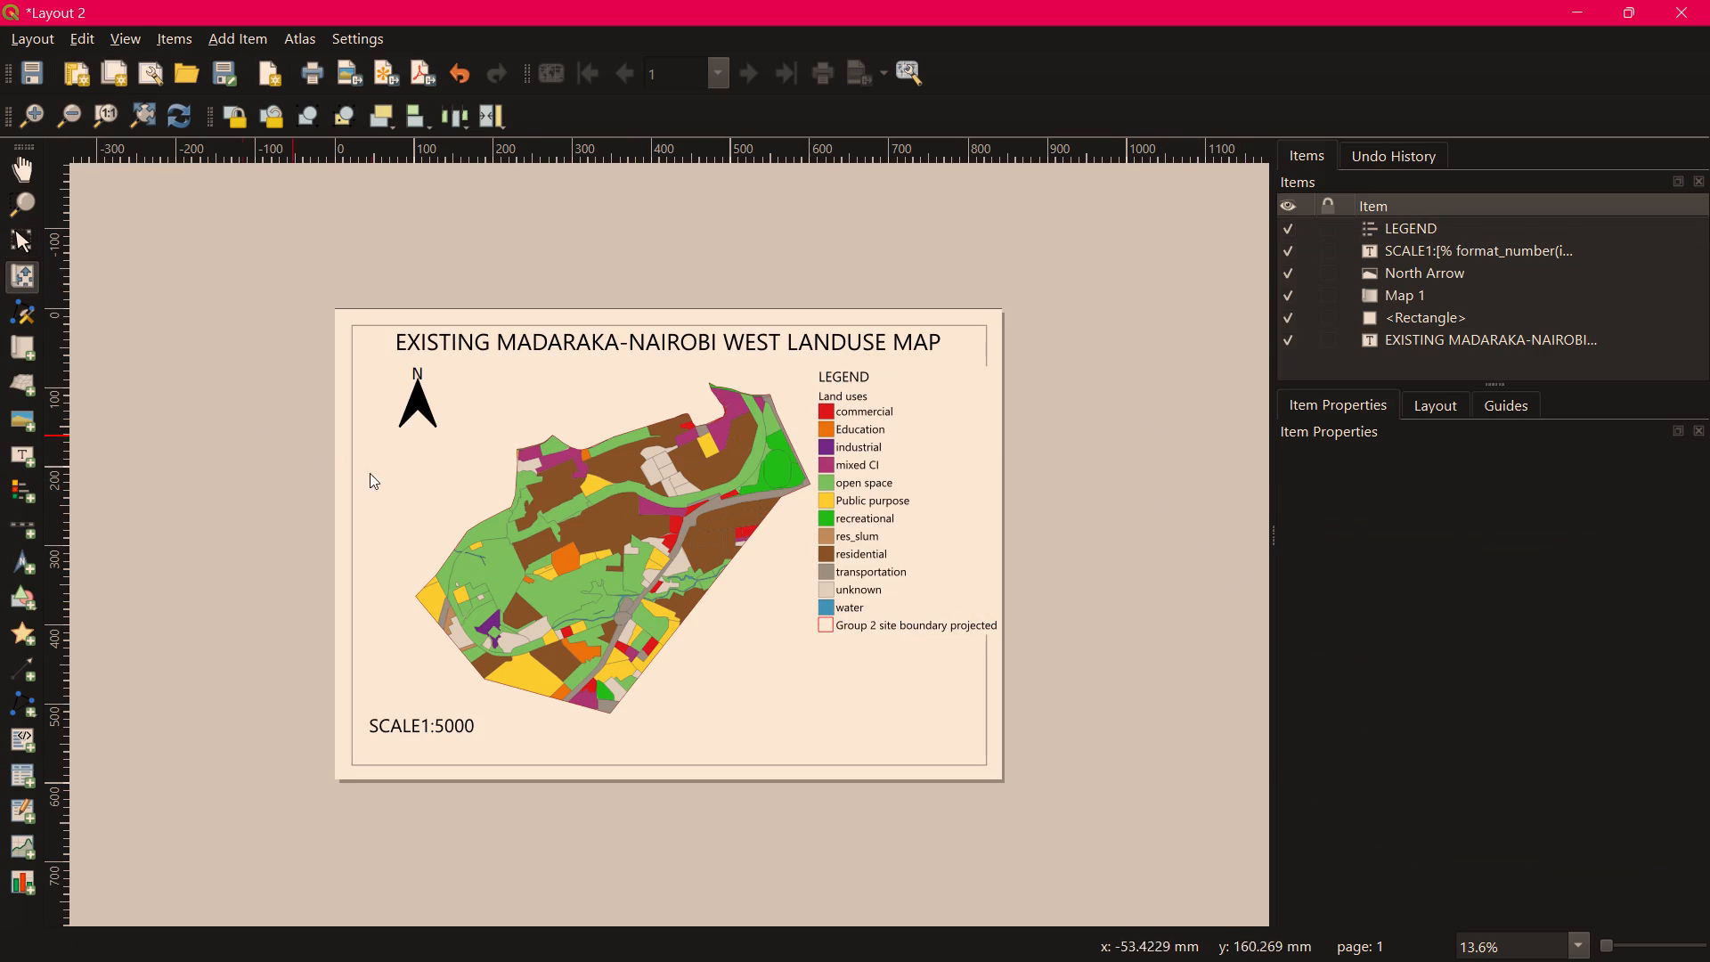
{"action": "left_click_drag", "start_coordinate": [595, 538], "coordinate": [566, 541]}
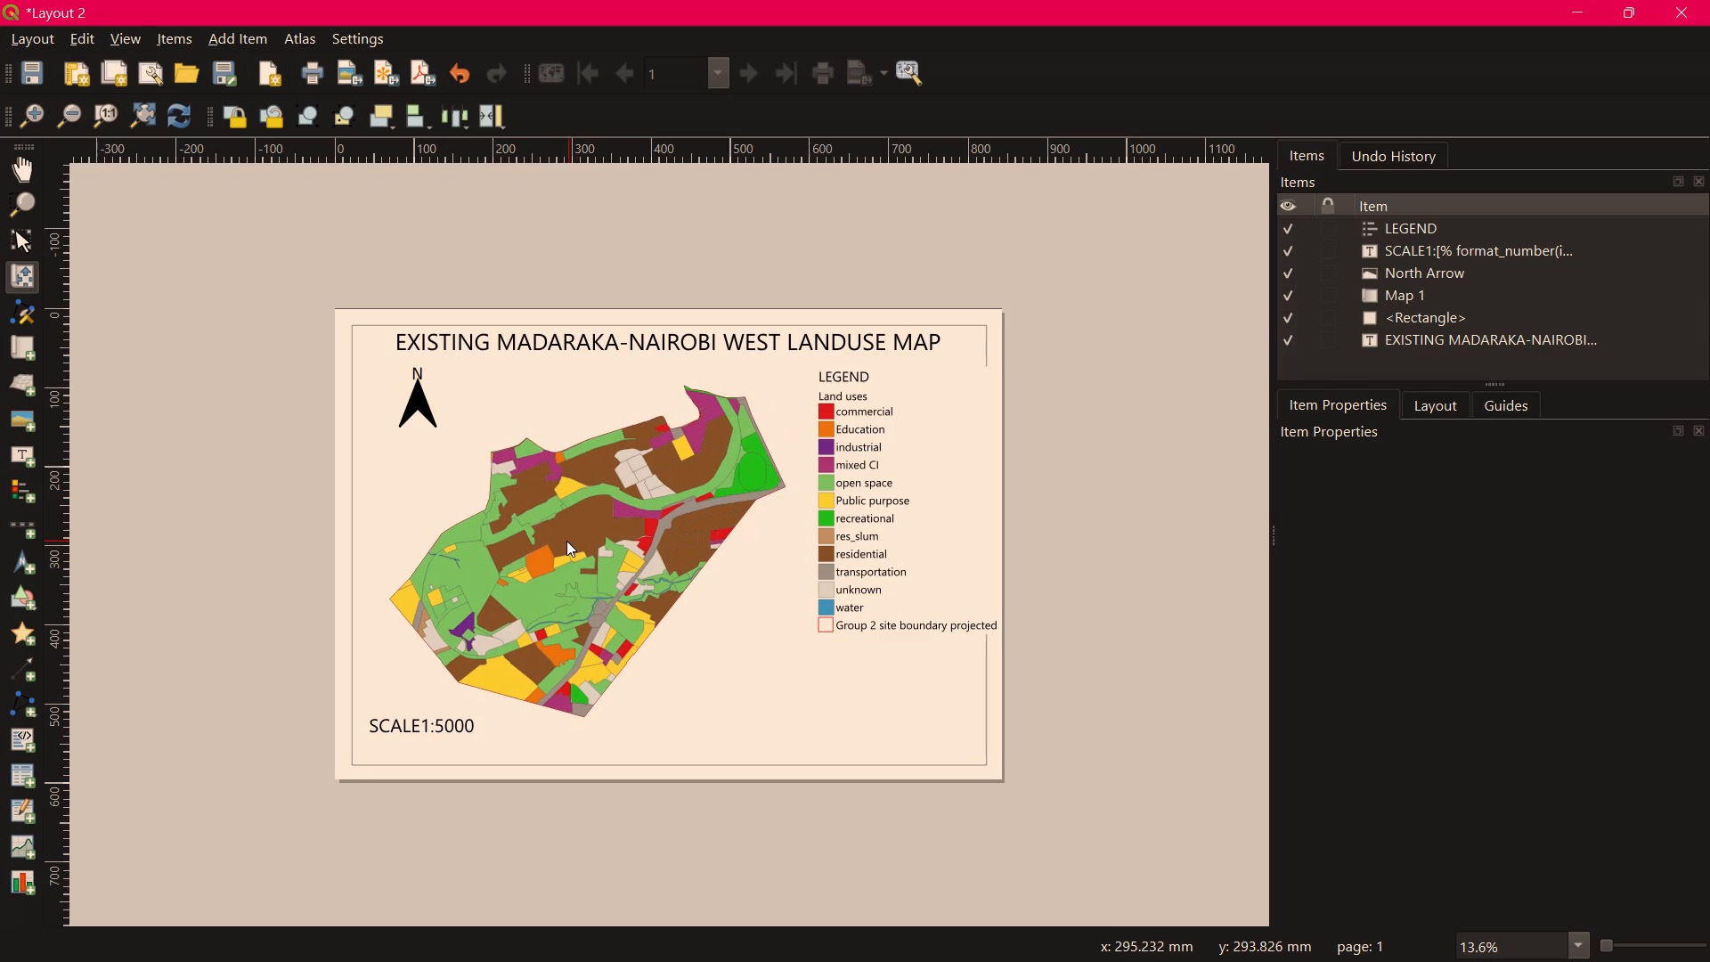
{"action": "left_click_drag", "start_coordinate": [566, 541], "coordinate": [568, 533]}
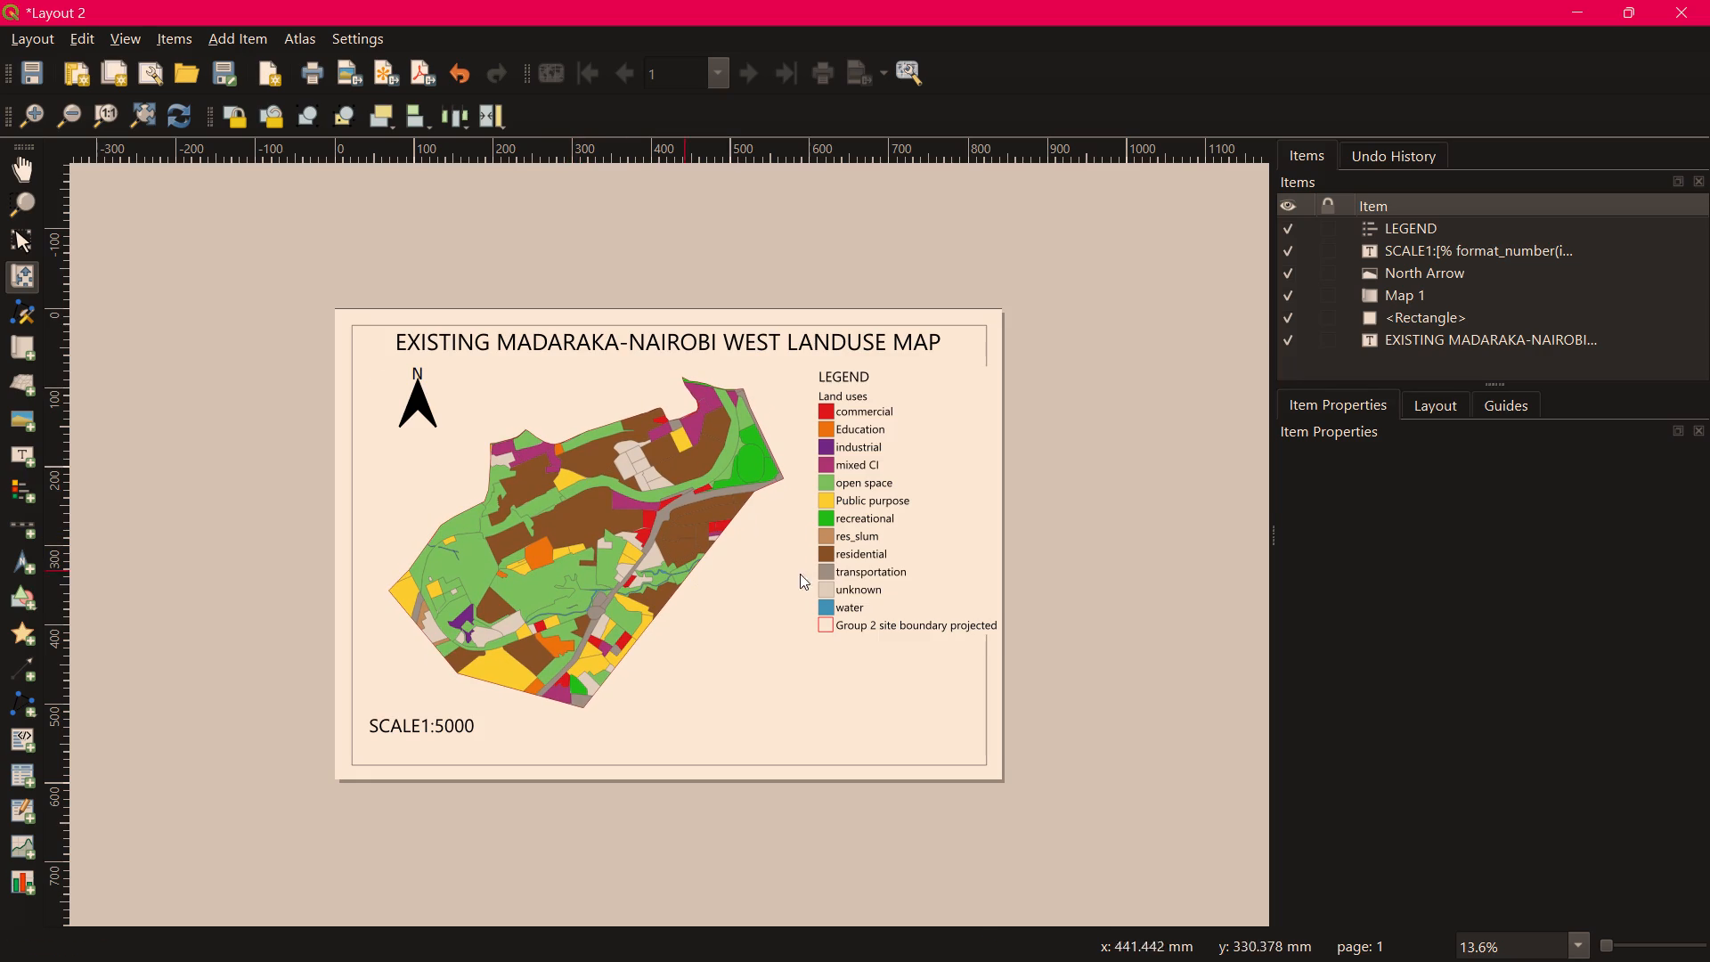
Select the legend and move it slightly left so its longest entry fits inside the page border.
{"action": "left_click", "coordinate": [872, 543]}
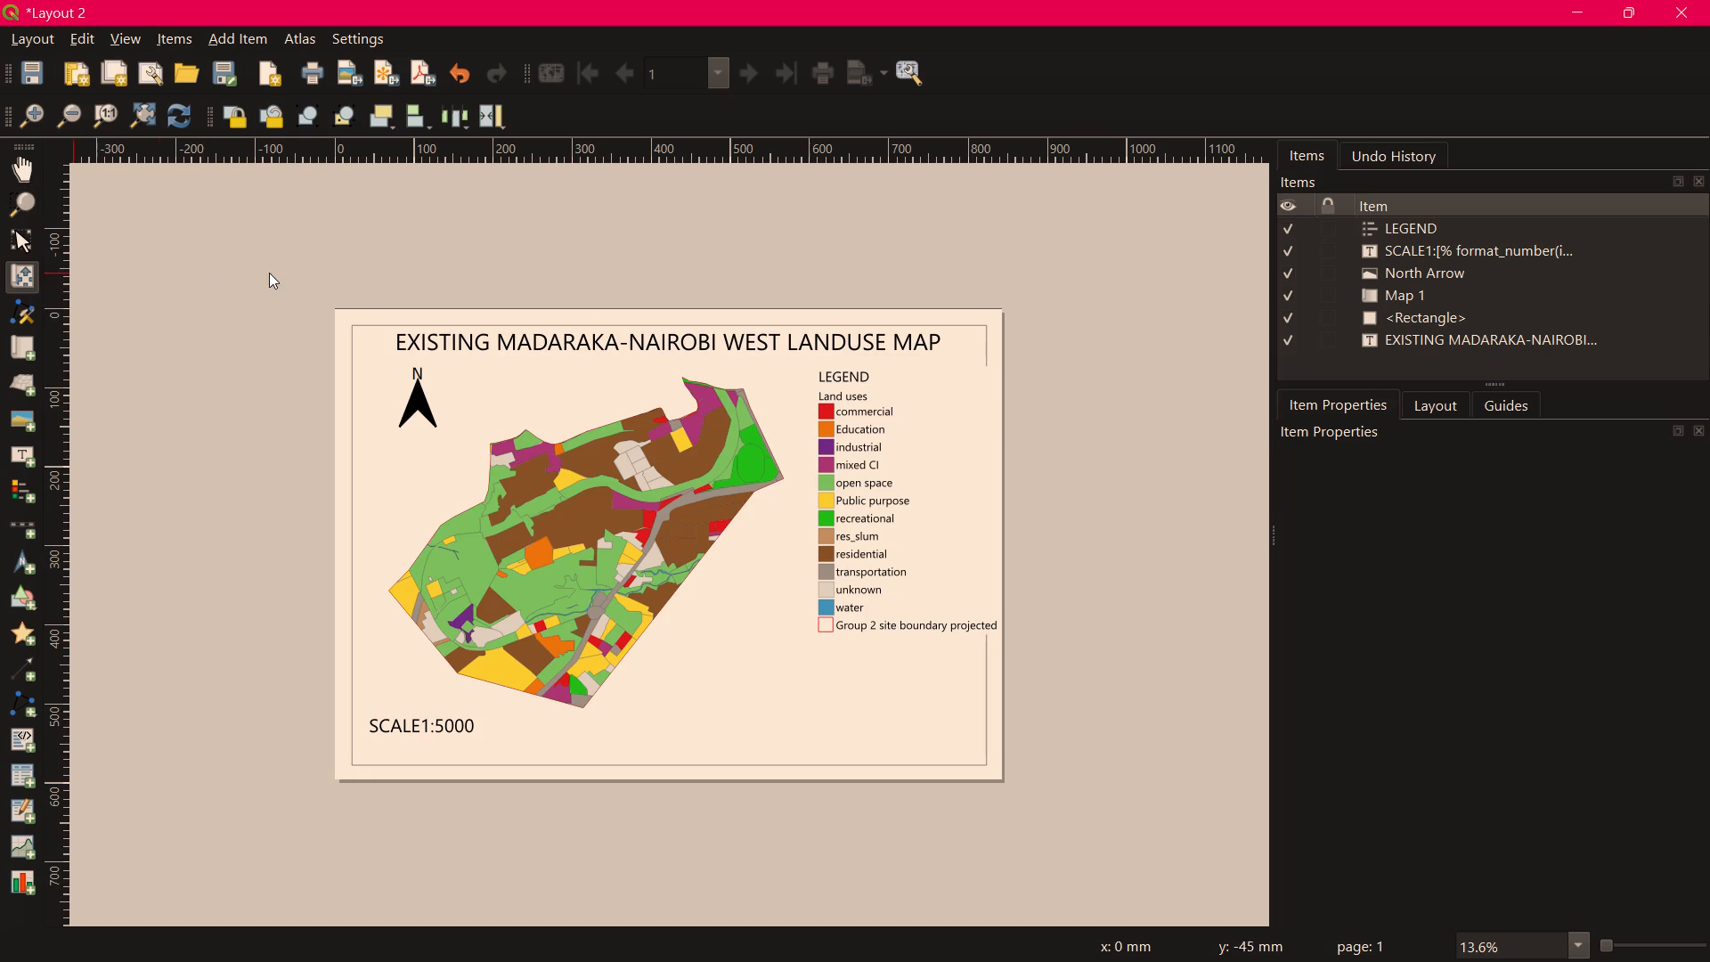
{"action": "left_click", "coordinate": [1095, 321]}
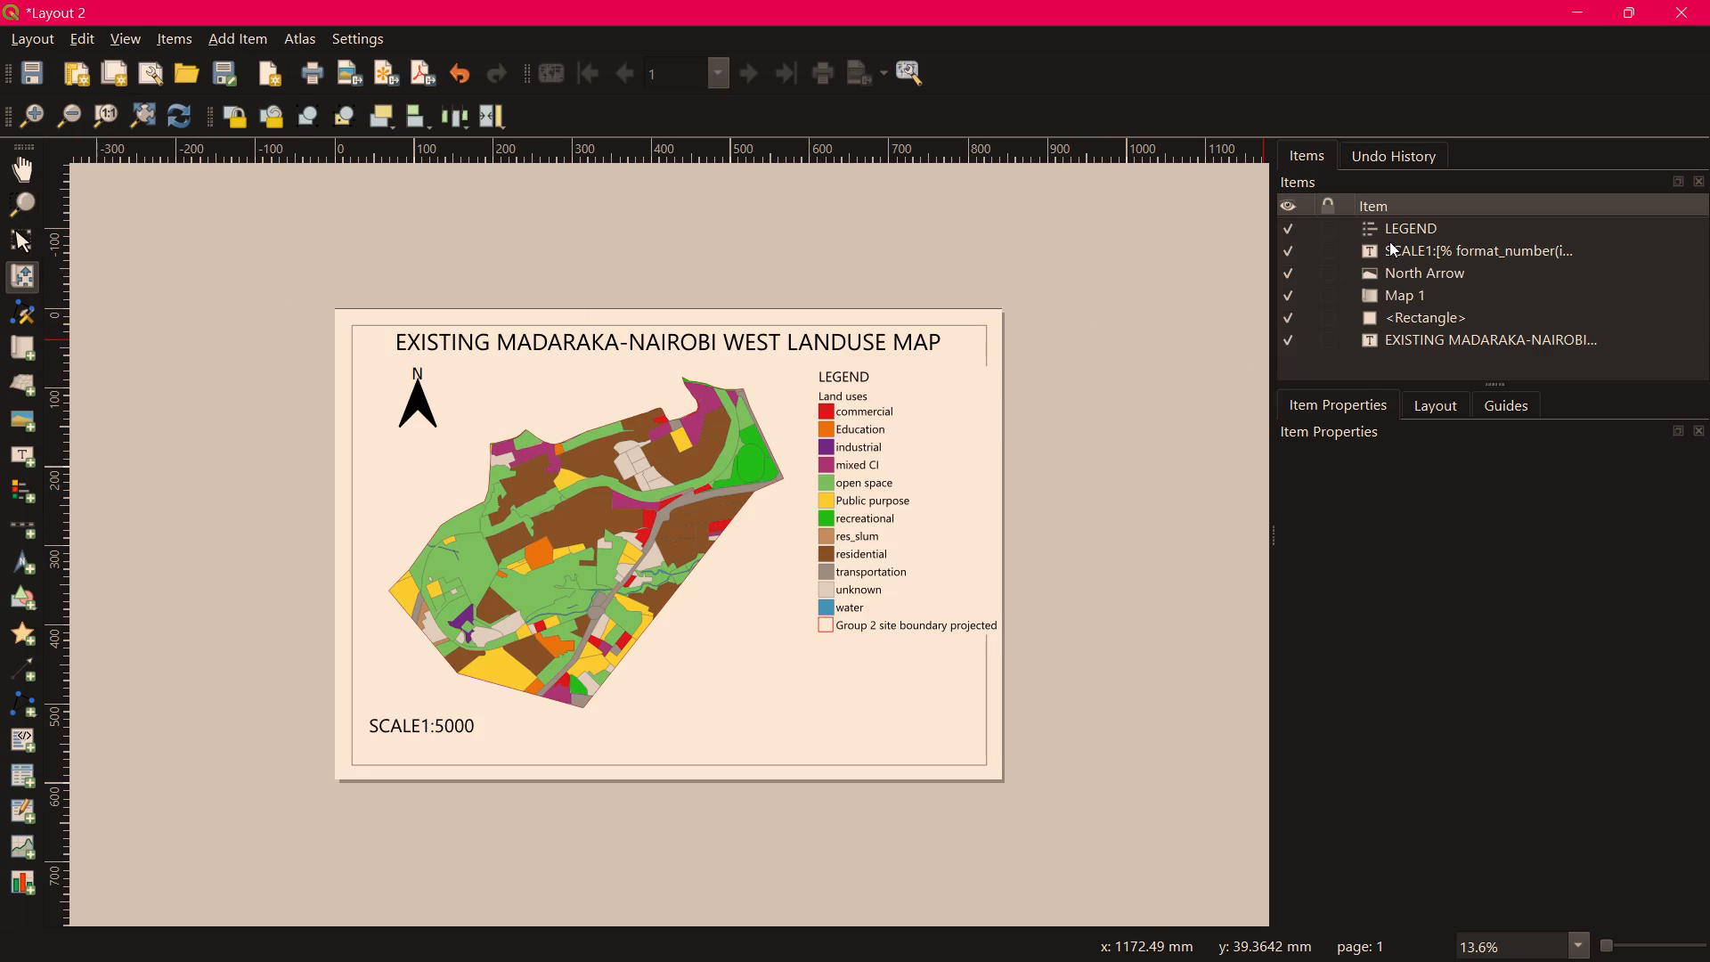
{"action": "left_click", "coordinate": [1405, 233]}
{"action": "left_click", "coordinate": [1409, 220]}
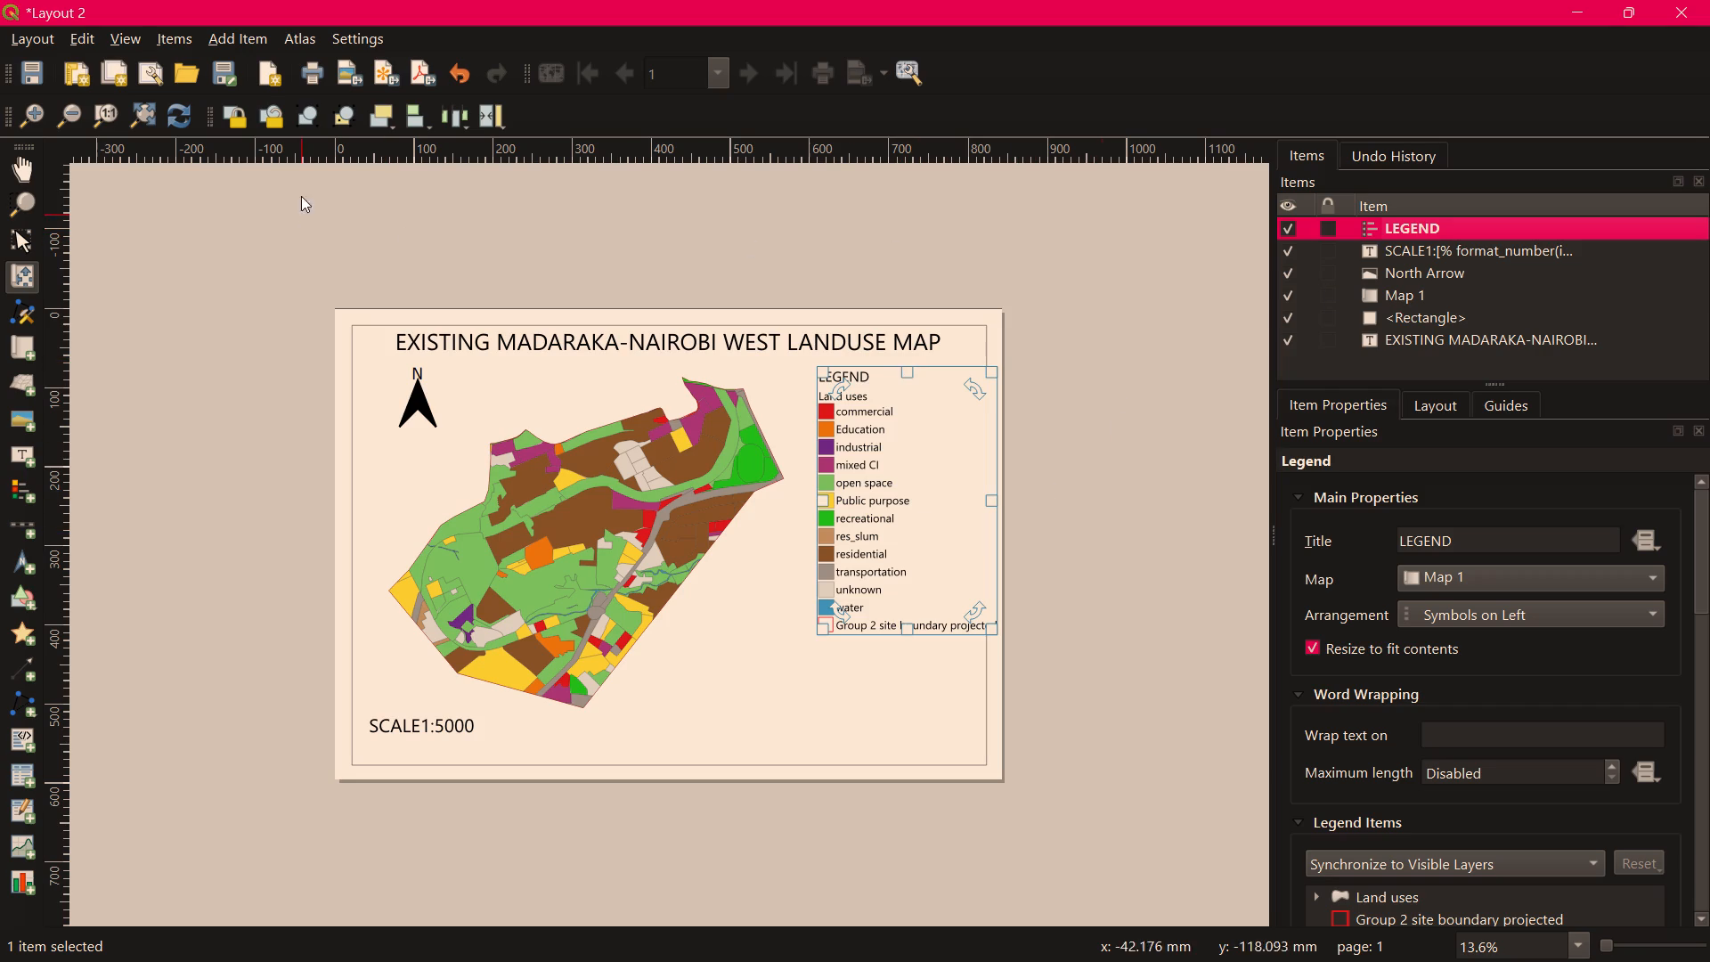
{"action": "left_click", "coordinate": [33, 176]}
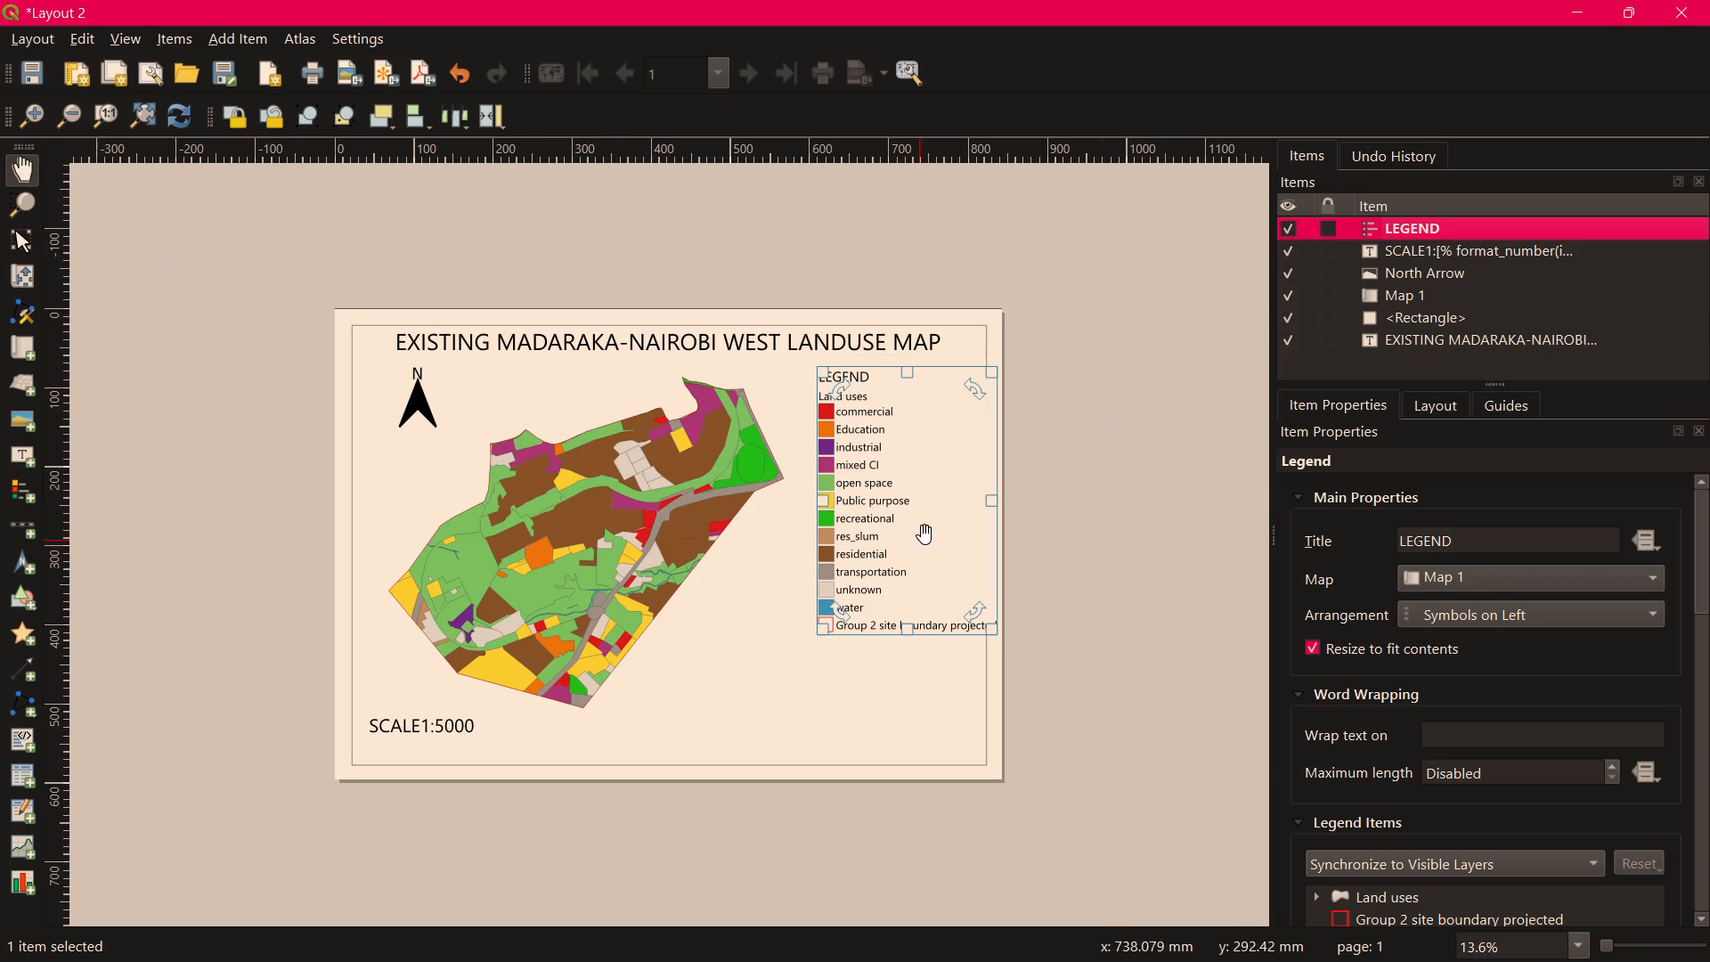
{"action": "left_click", "coordinate": [27, 239]}
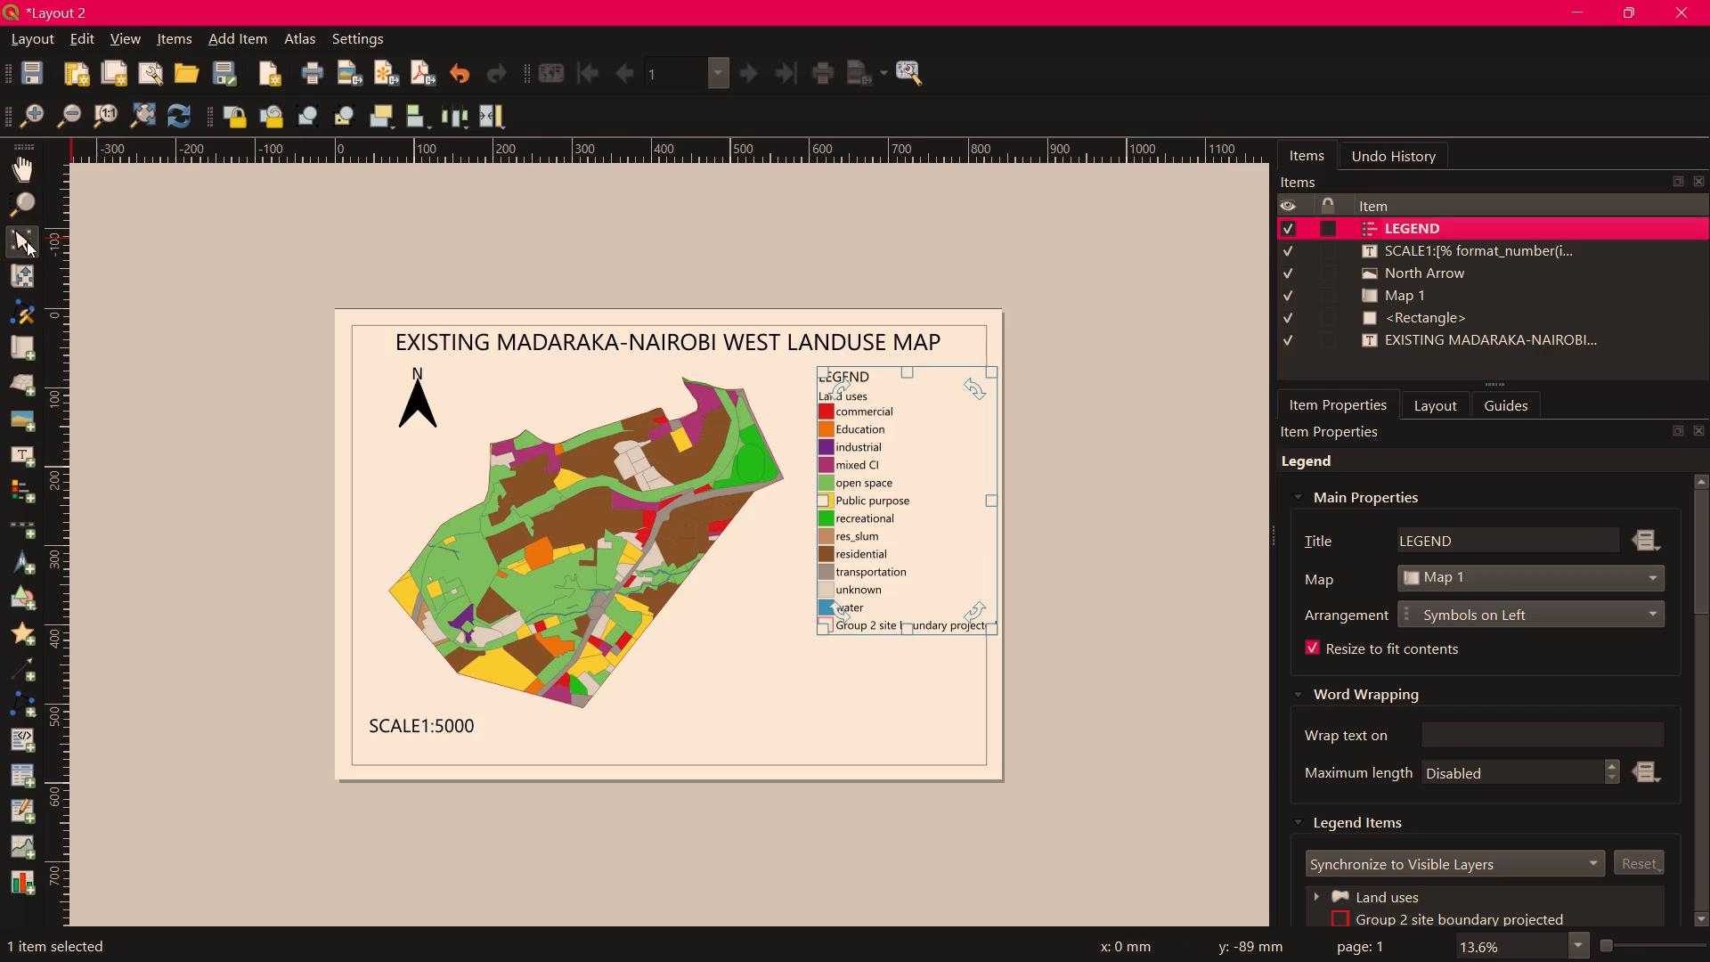
{"action": "left_click_drag", "start_coordinate": [932, 480], "coordinate": [918, 479]}
{"action": "left_click", "coordinate": [1069, 473]}
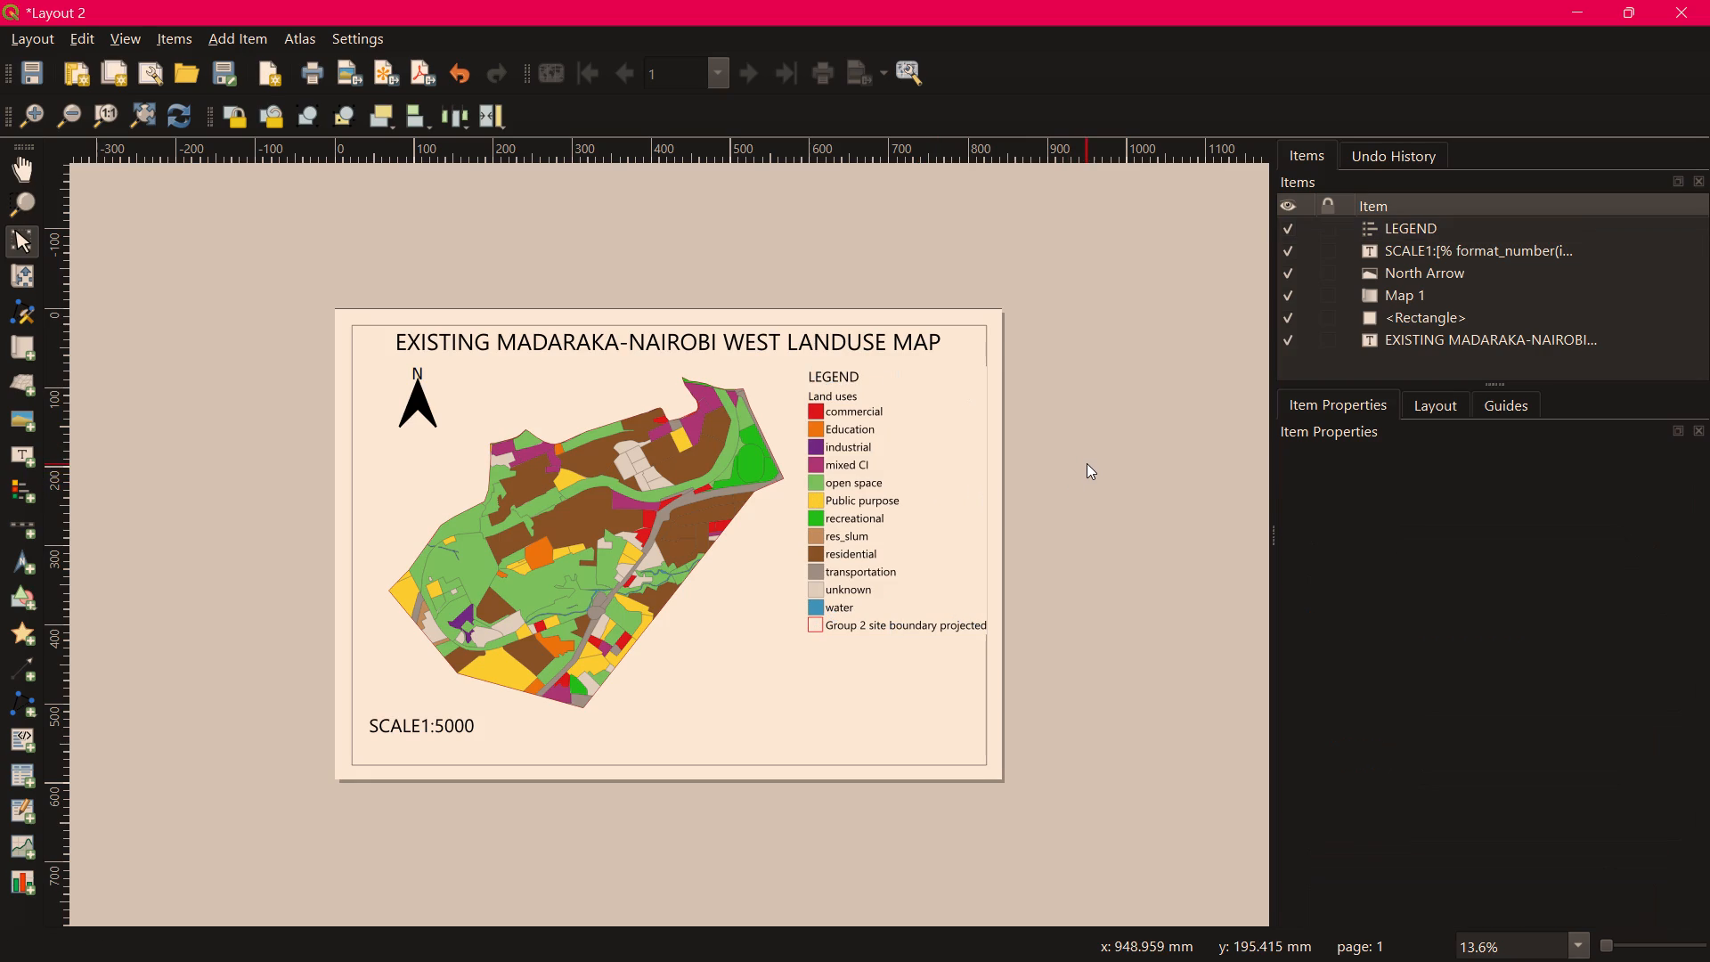
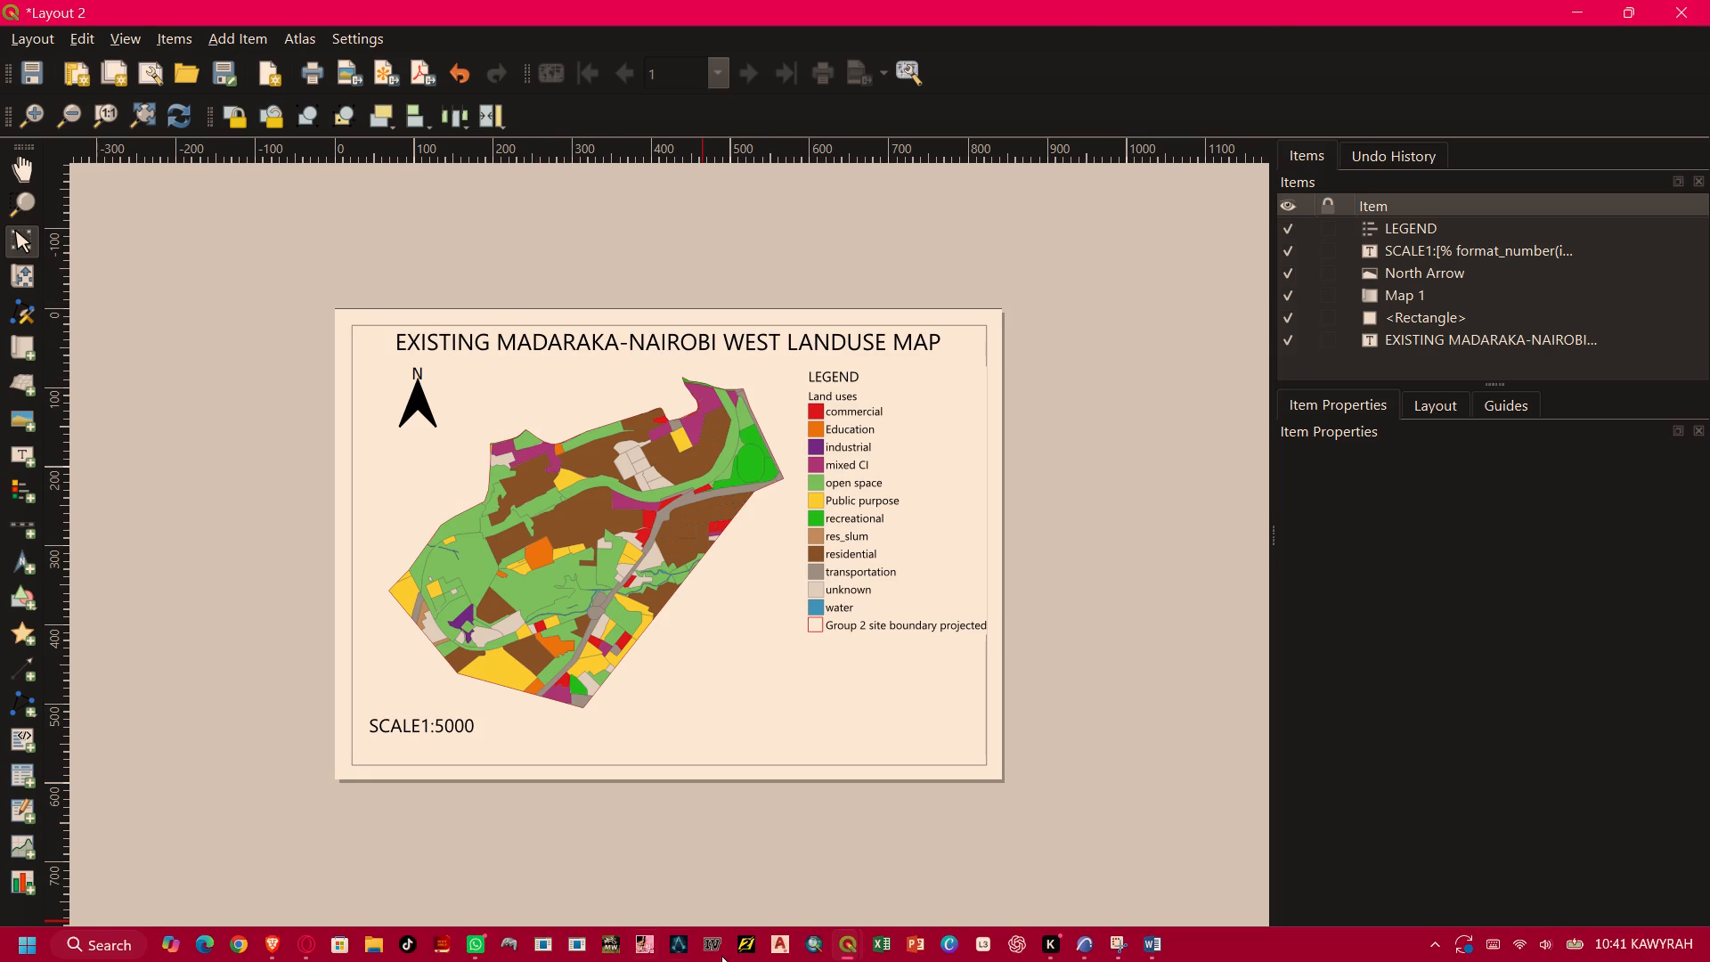
Switch to the urban planning report in Word to consult its existing Madaraka-Nairobi West land use map figure.
{"action": "left_click", "coordinate": [1156, 948]}
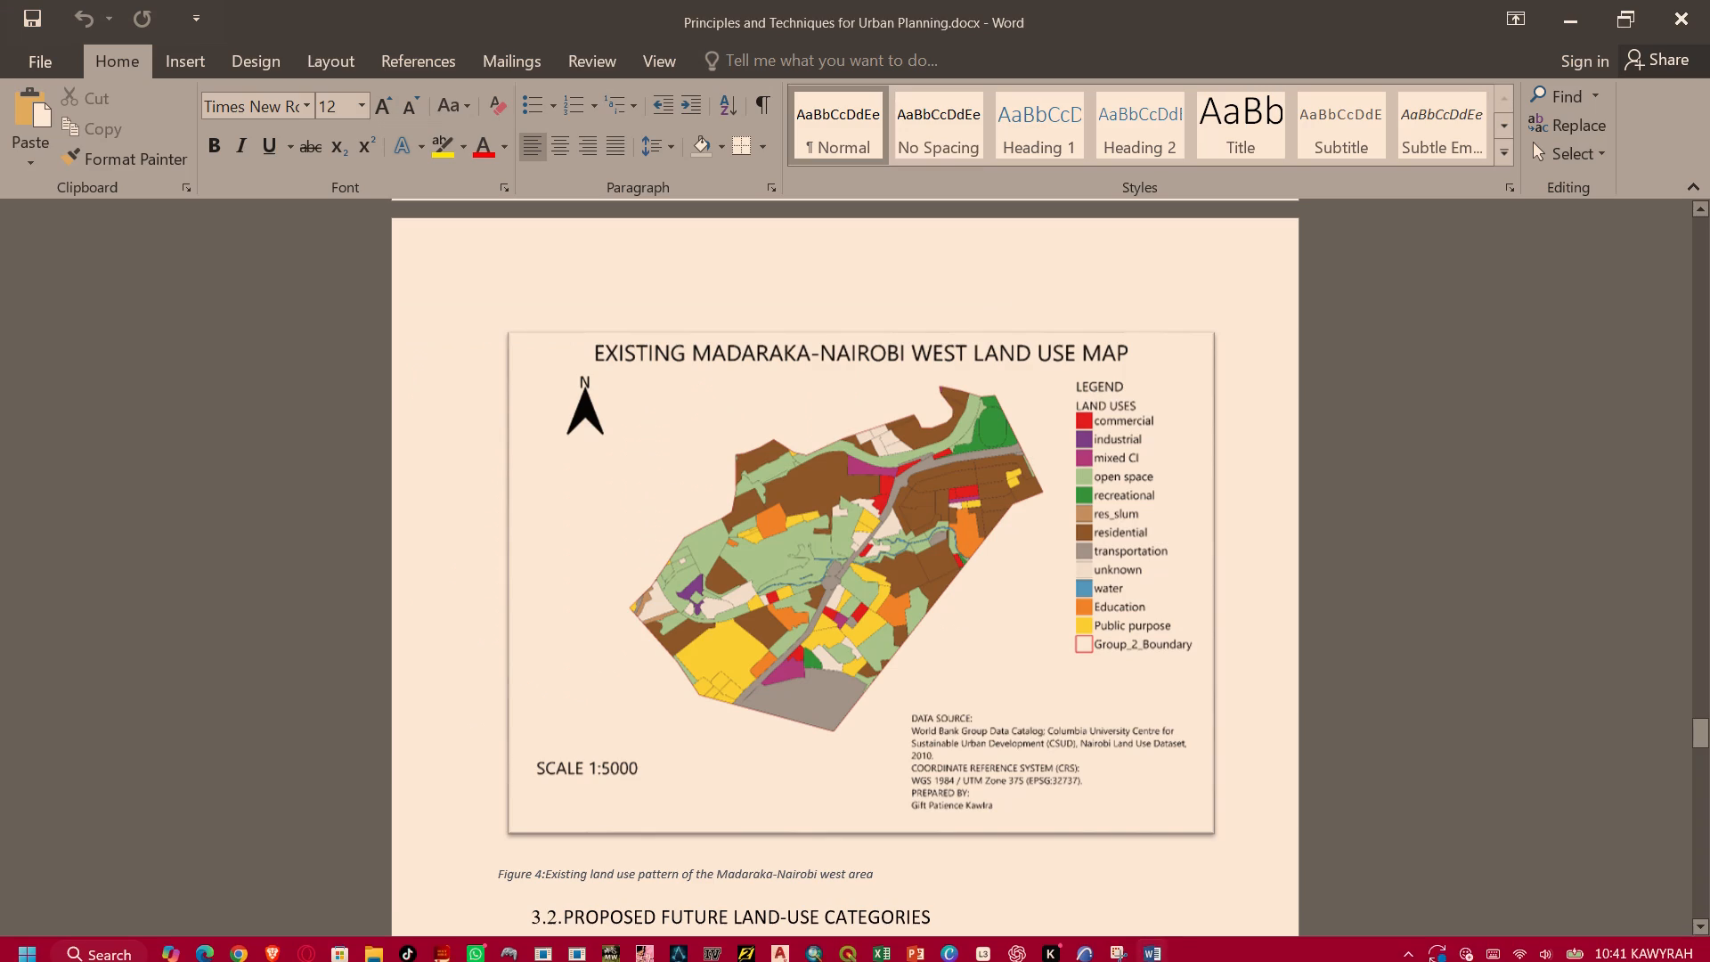
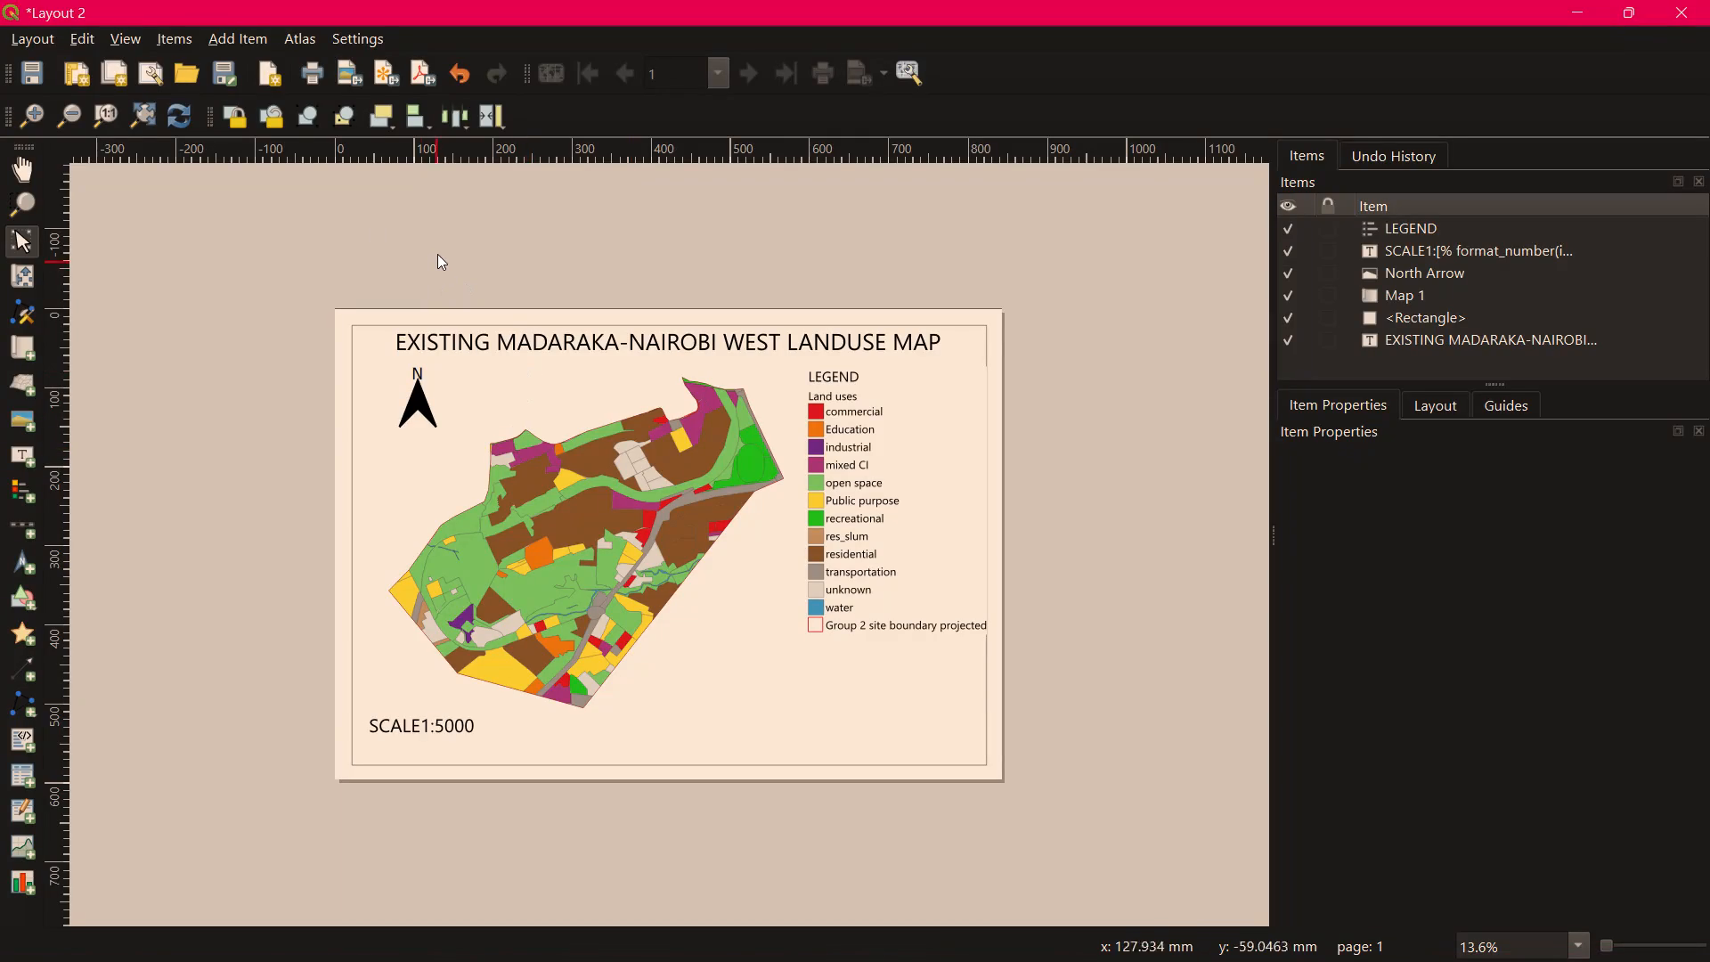
Add a label below the legend and replace its placeholder with the copied data source, coordinate reference system and prepared-by text.
{"action": "left_click", "coordinate": [249, 35]}
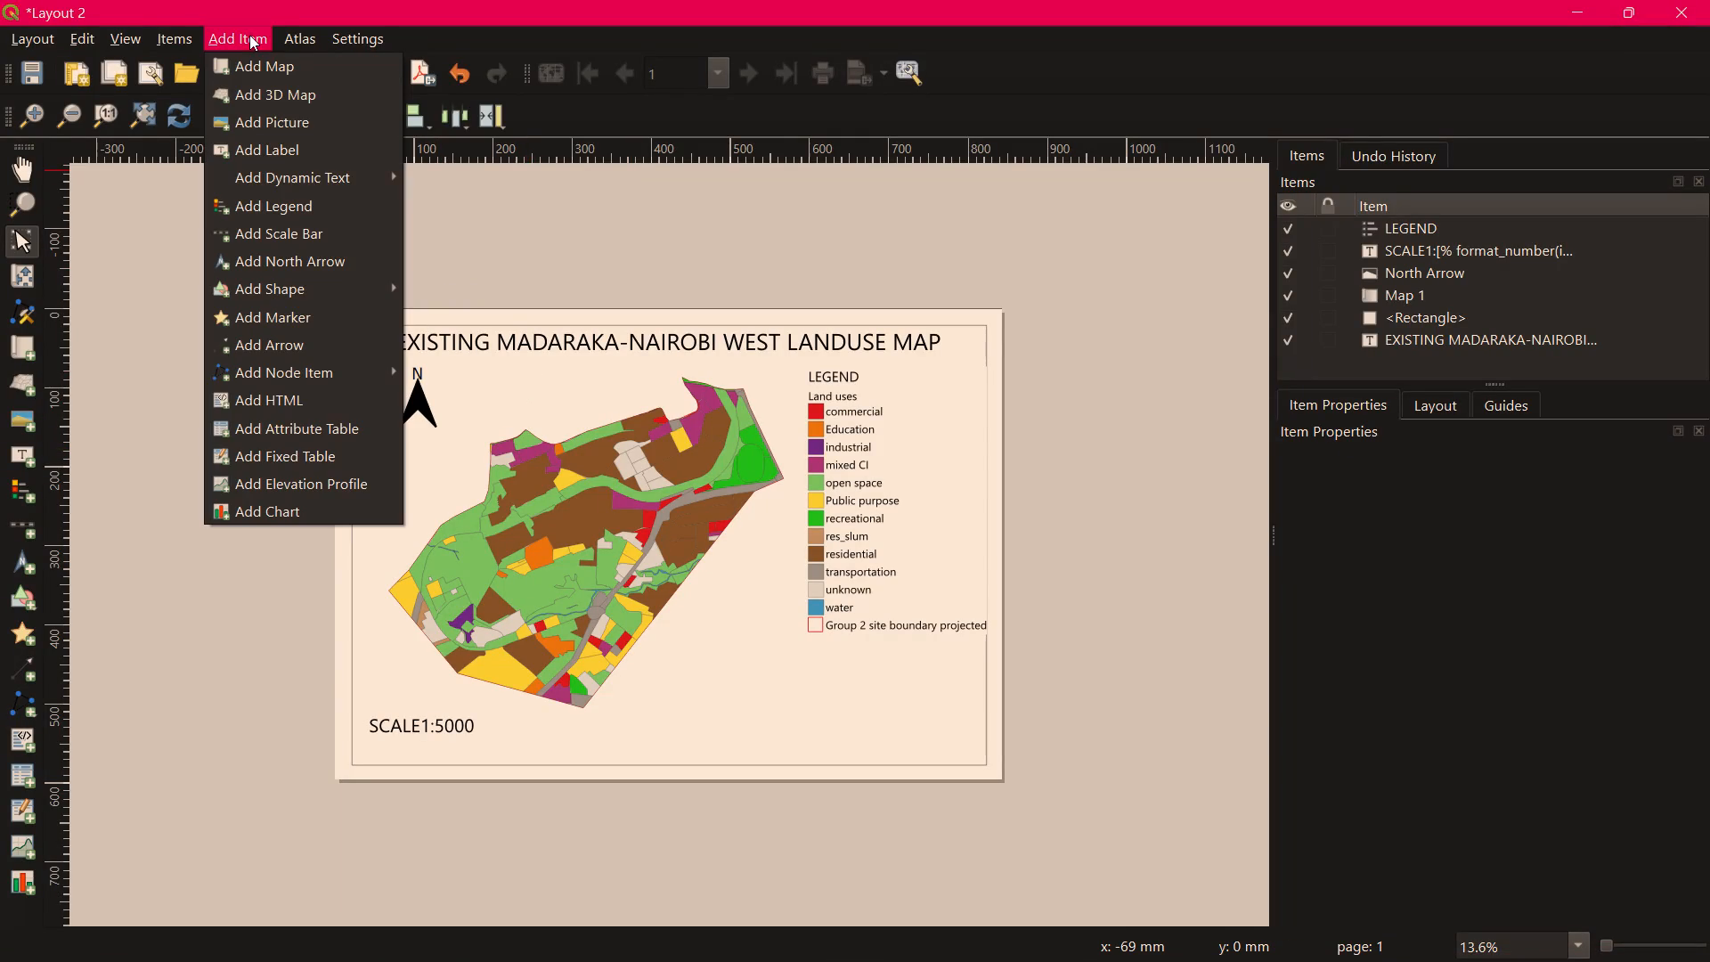
{"action": "left_click", "coordinate": [289, 151]}
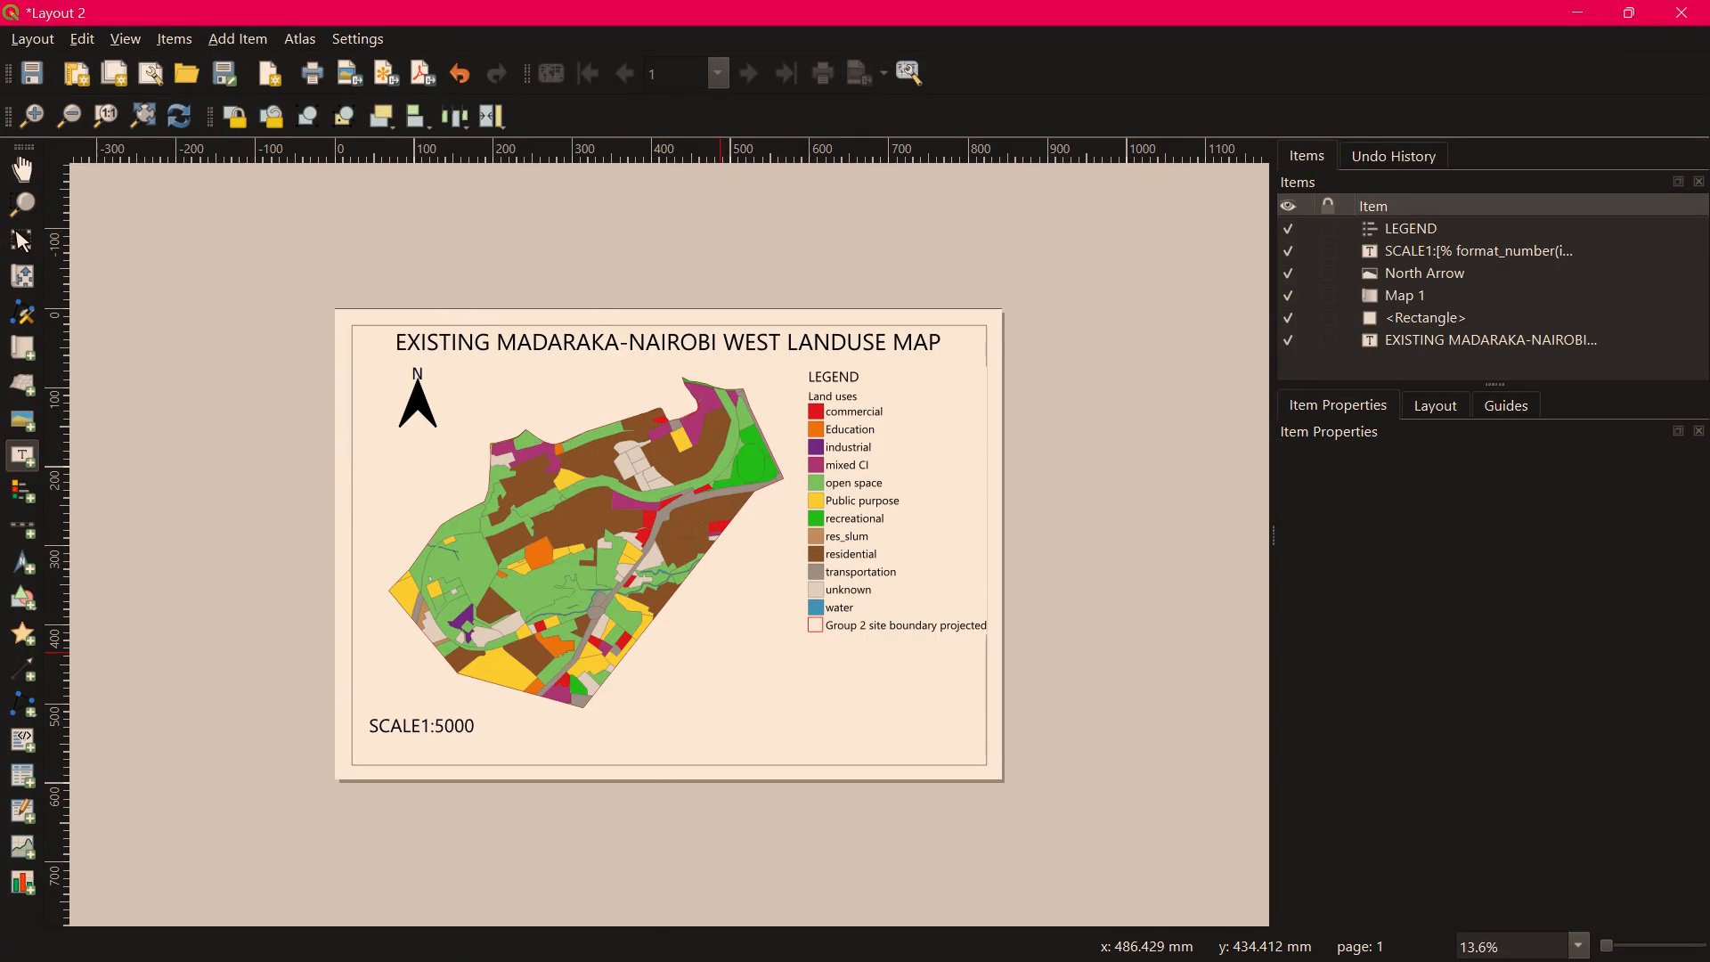
{"action": "left_click_drag", "start_coordinate": [691, 647], "coordinate": [979, 761]}
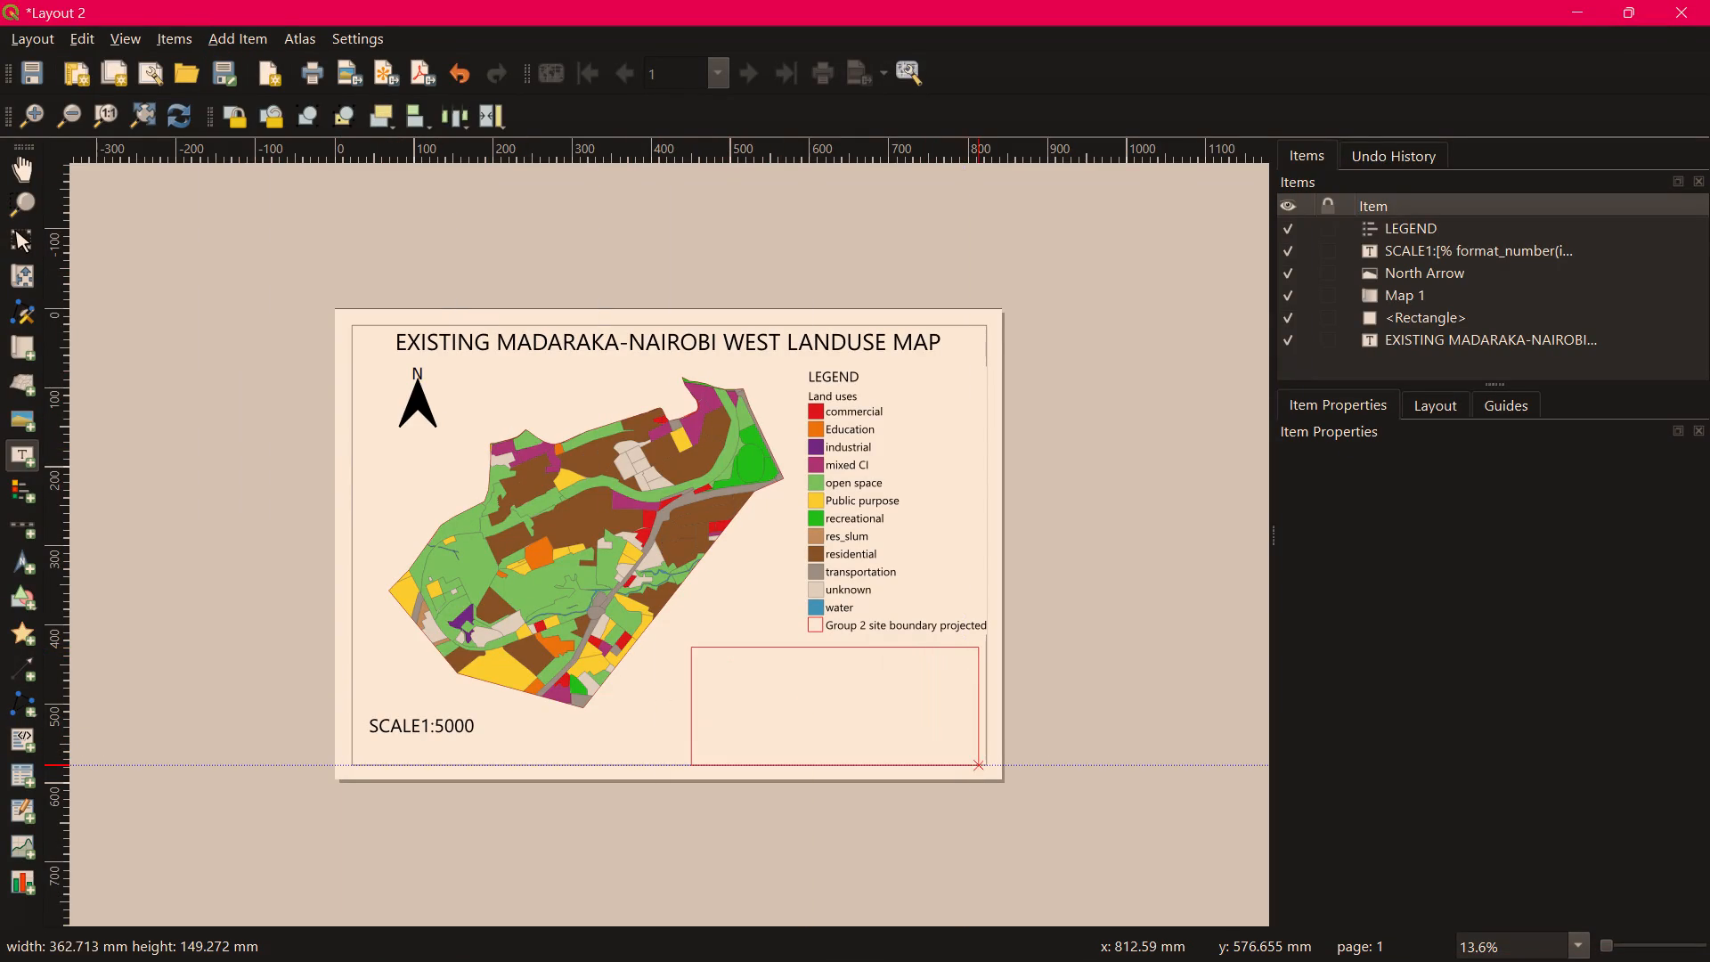
{"action": "left_click_drag", "start_coordinate": [979, 761], "coordinate": [982, 762]}
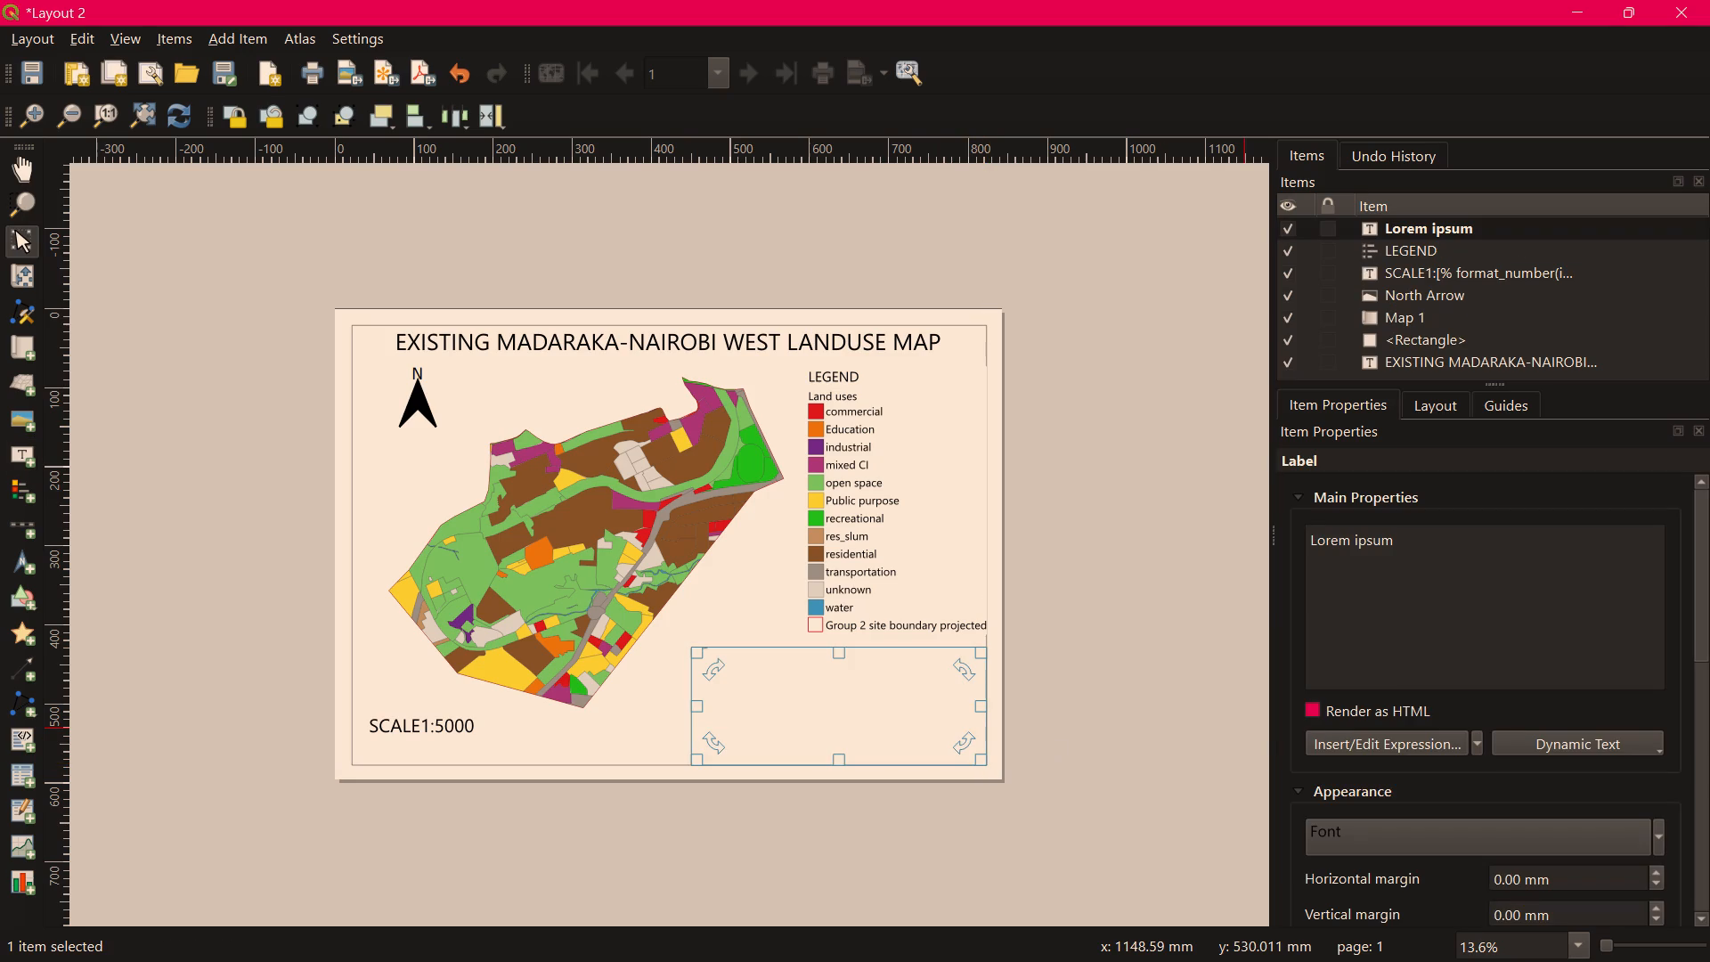
{"action": "left_click_drag", "start_coordinate": [1399, 536], "coordinate": [1307, 538]}
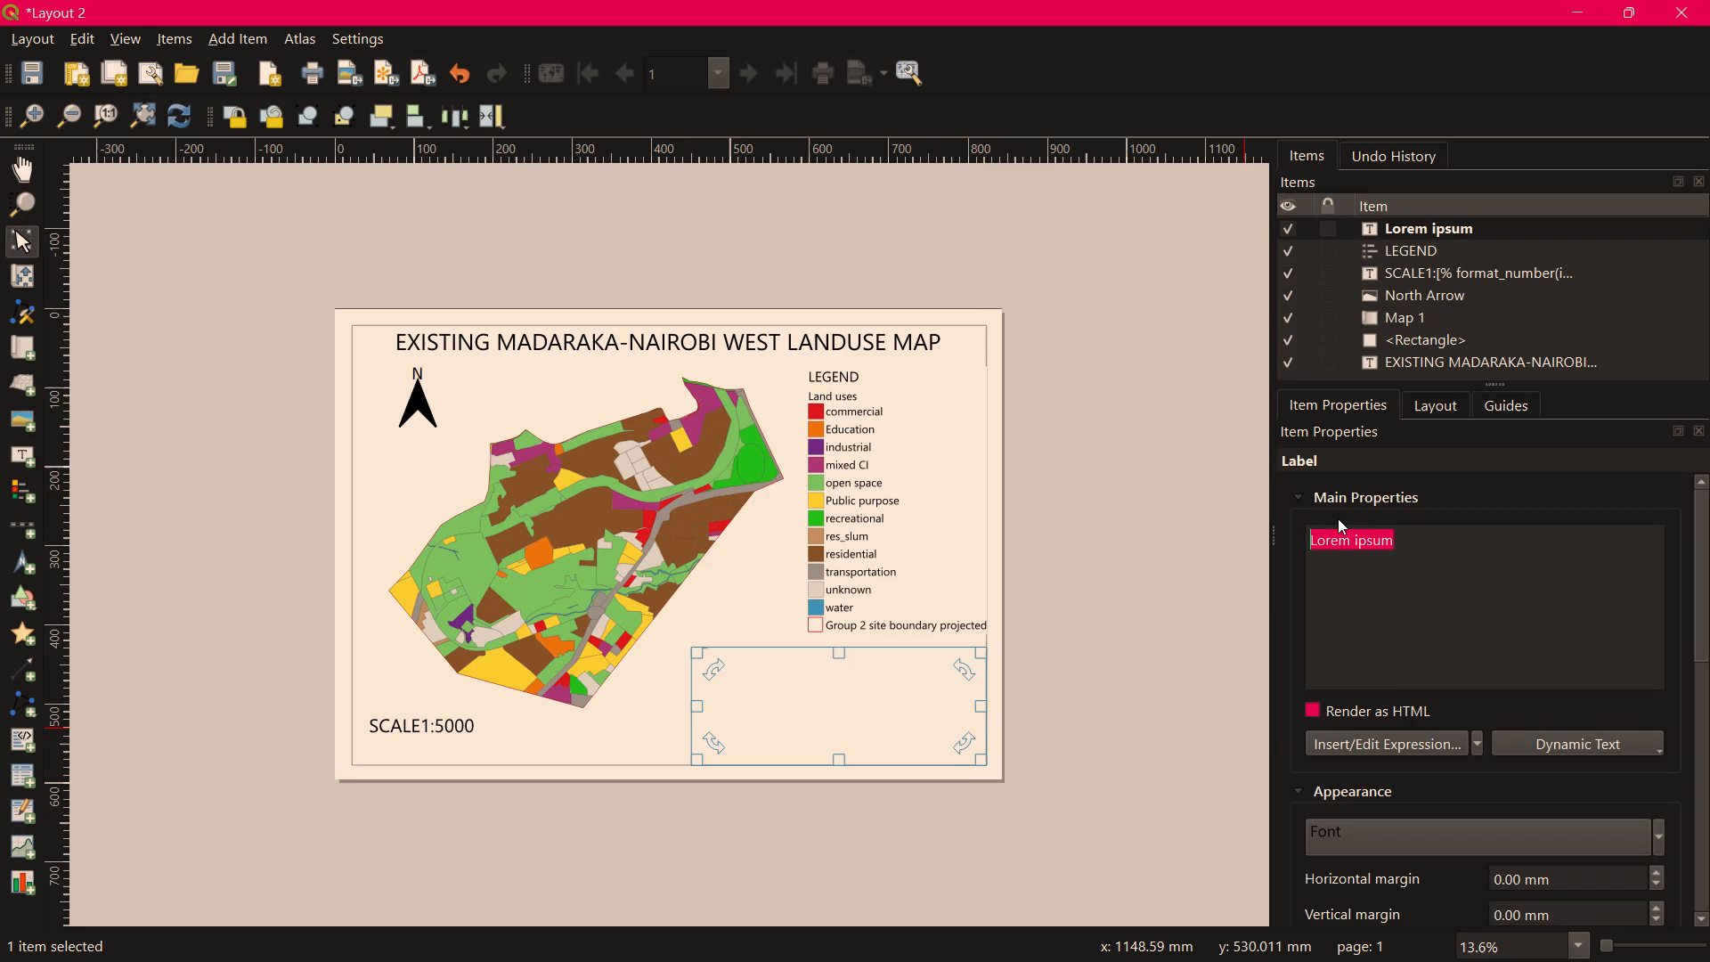
{"action": "key", "text": "BackSpace"}
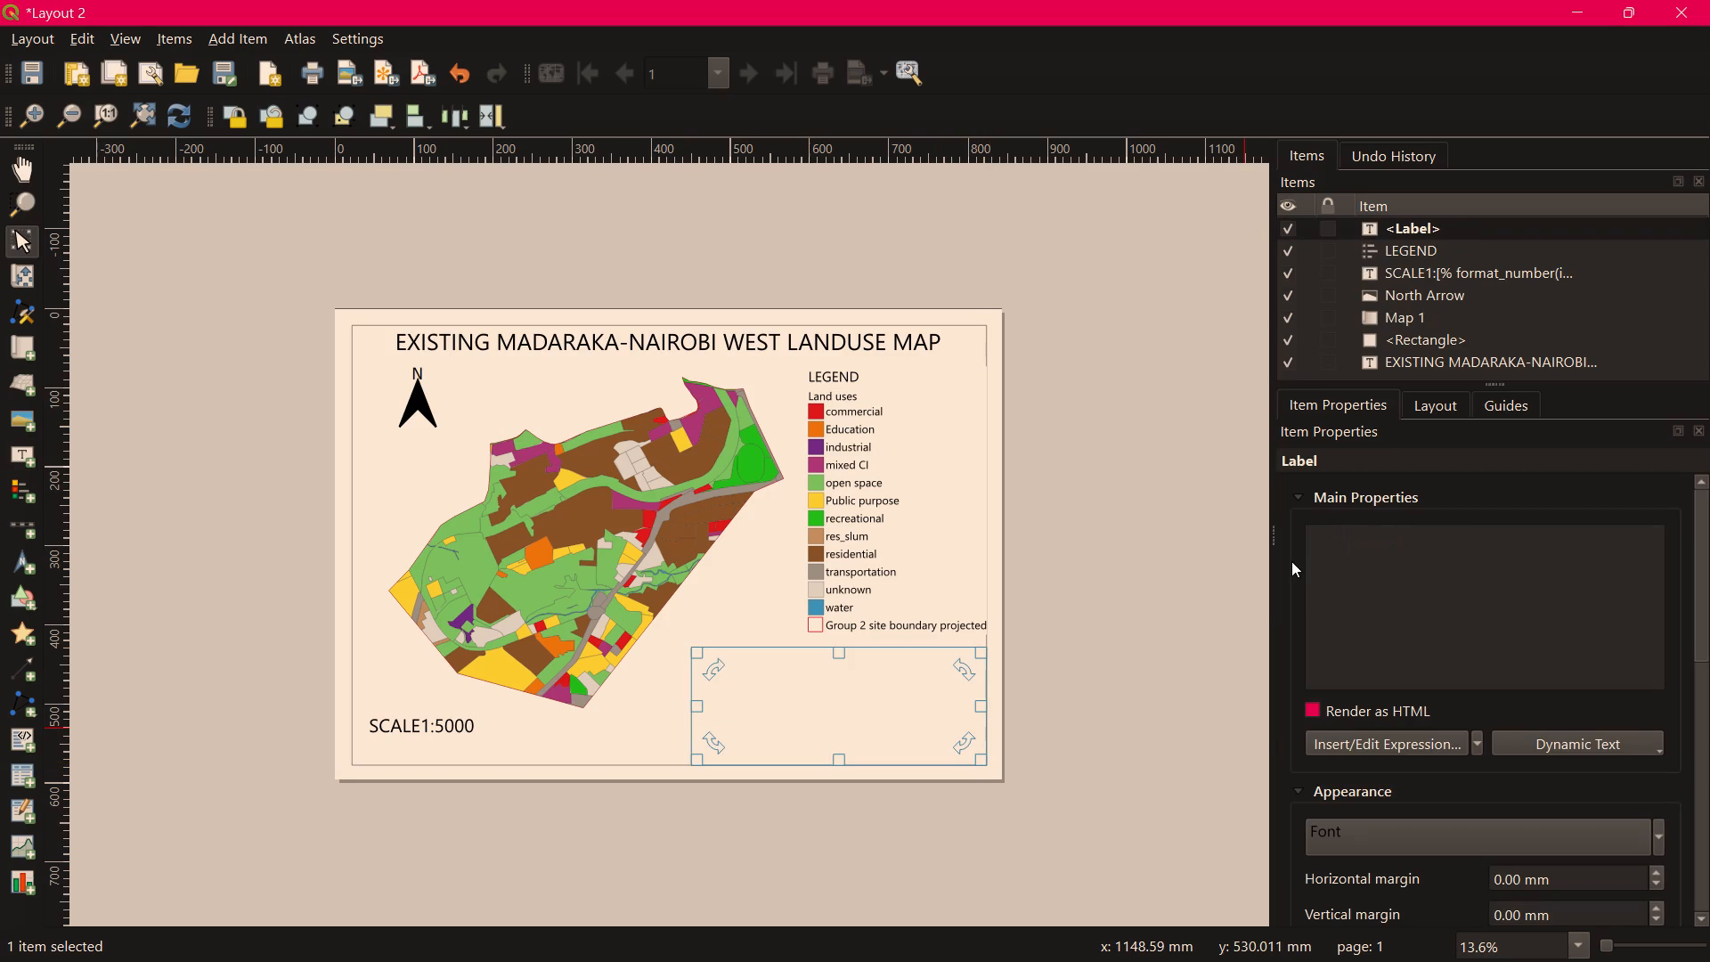
{"action": "right_click", "coordinate": [1315, 557]}
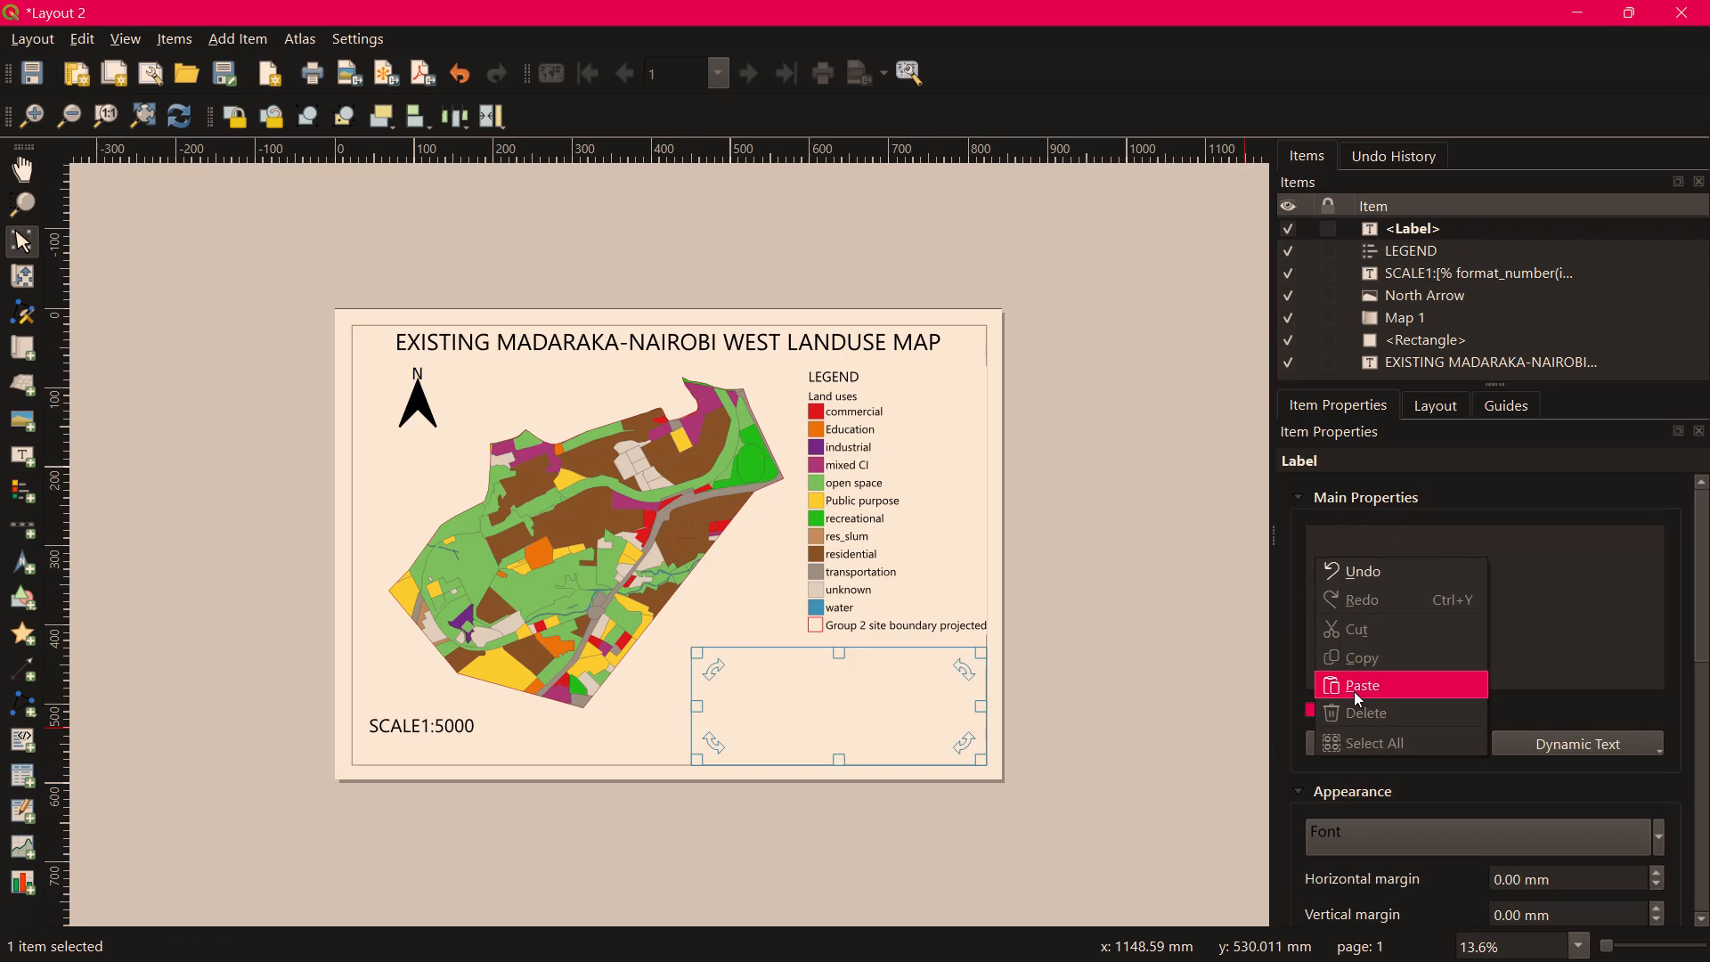
{"action": "left_click", "coordinate": [1354, 691]}
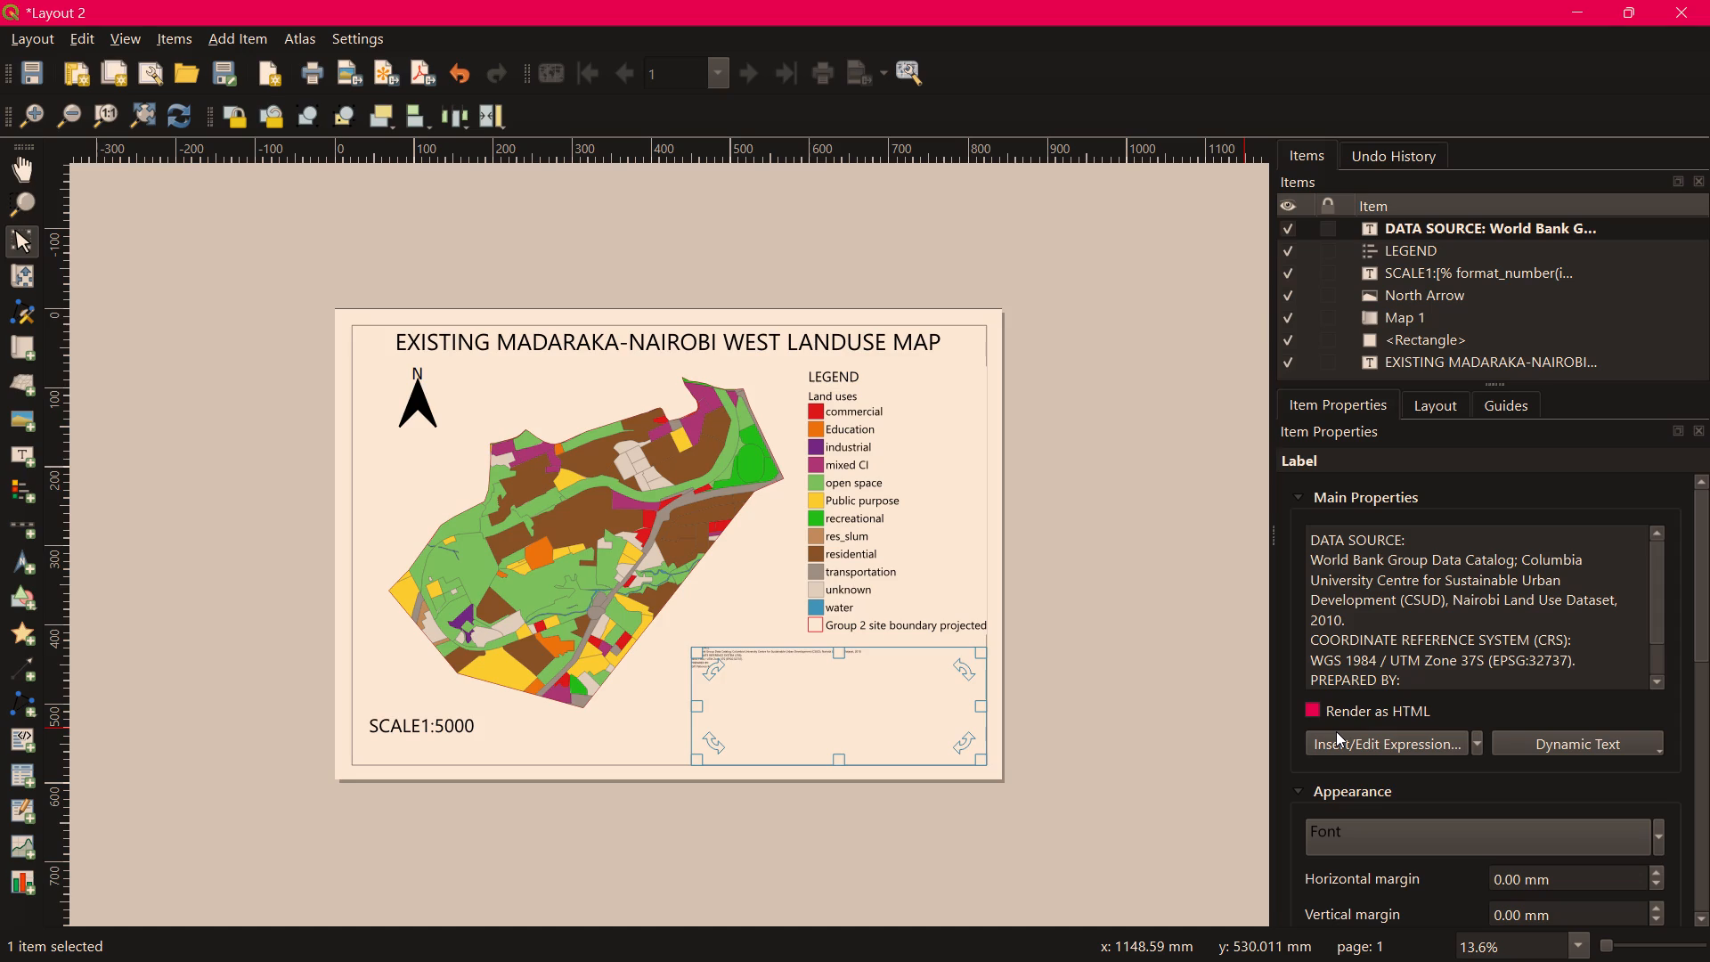
Shift the legend about 8 mm to the left, clear of the map border.
{"action": "left_click", "coordinate": [968, 444]}
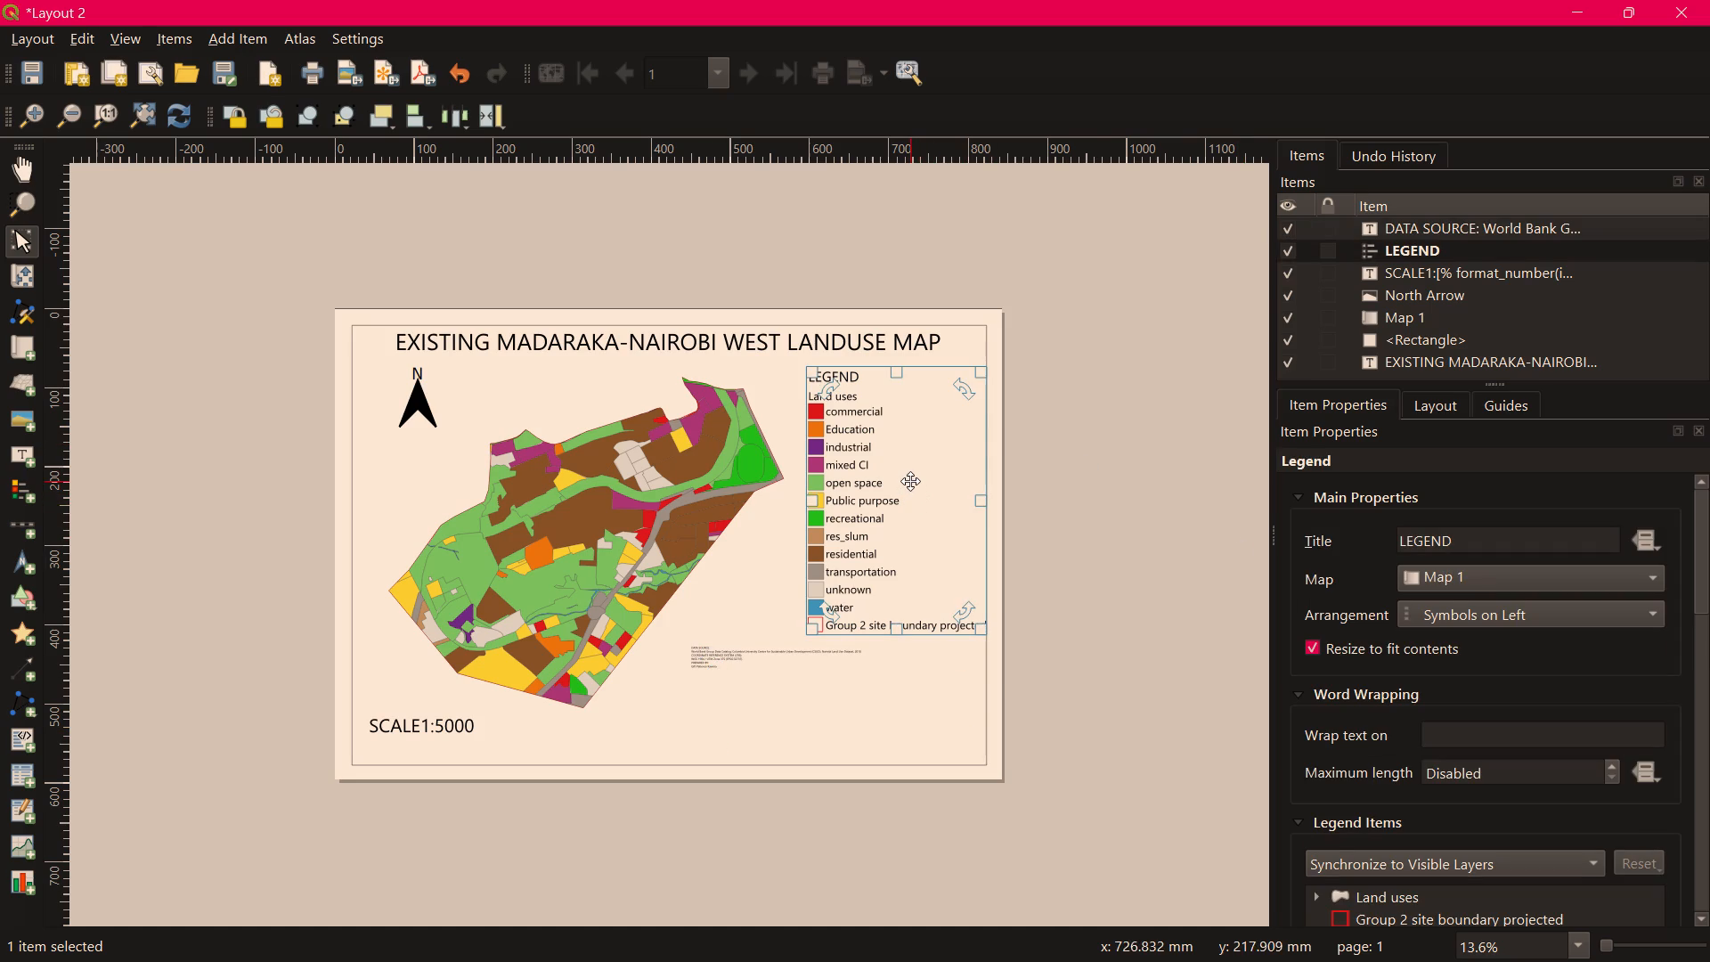
{"action": "left_click", "coordinate": [910, 479]}
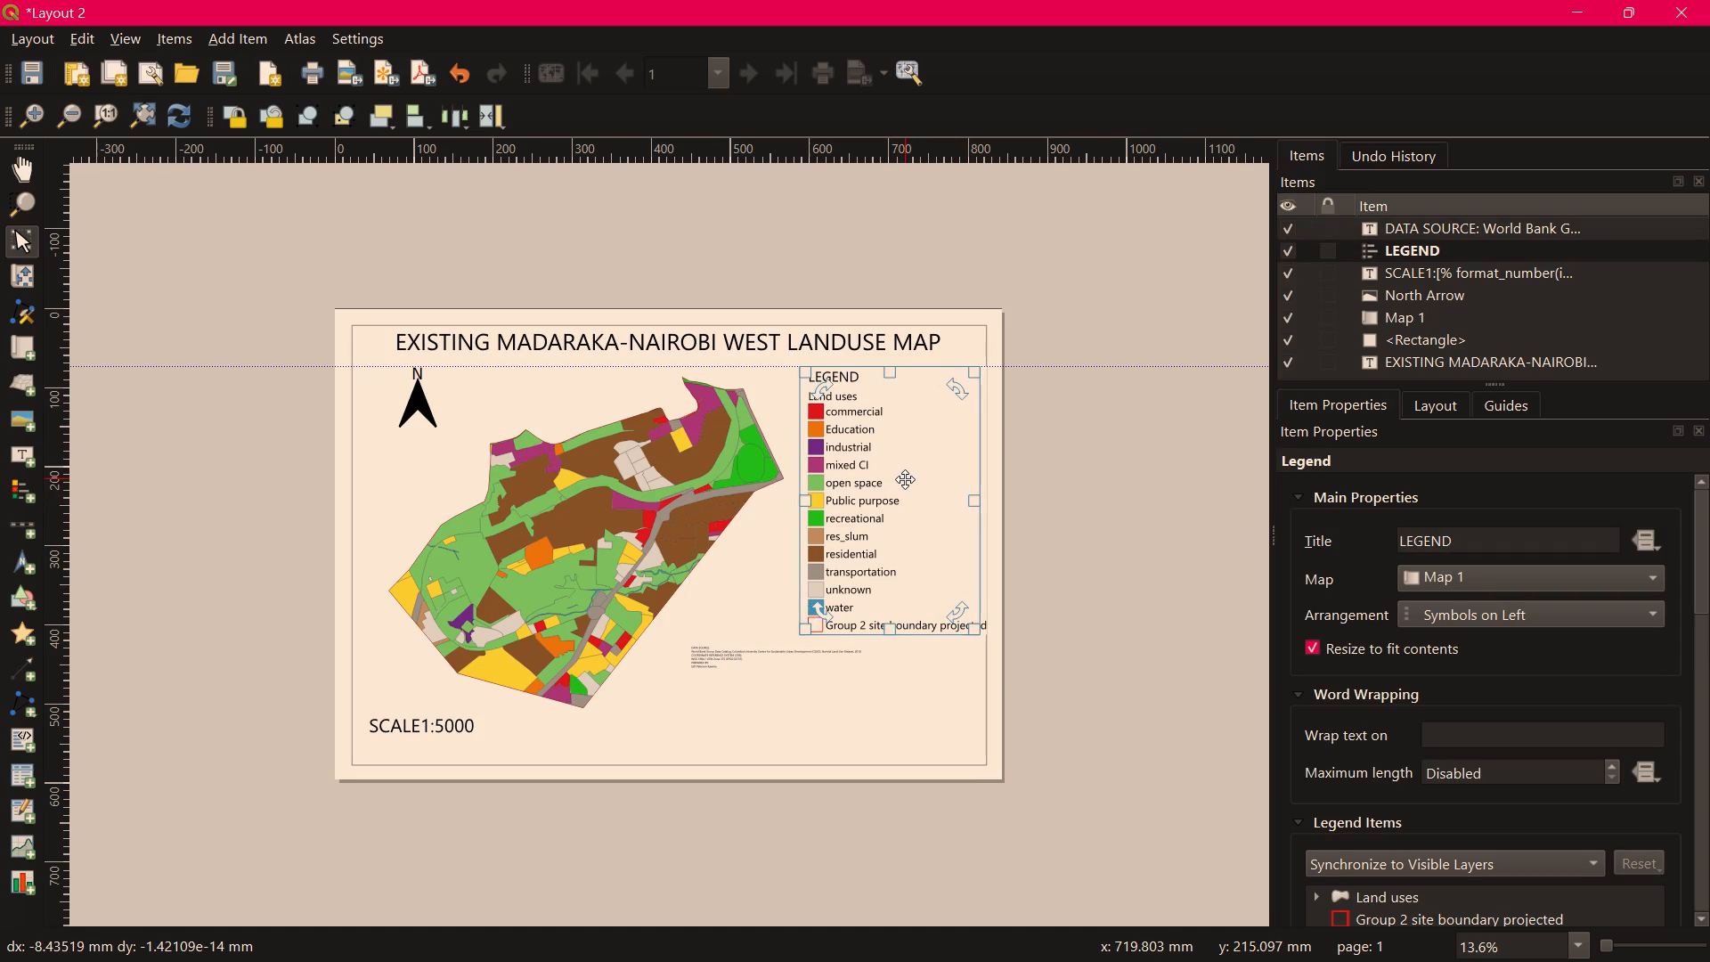
{"action": "left_click", "coordinate": [1124, 496]}
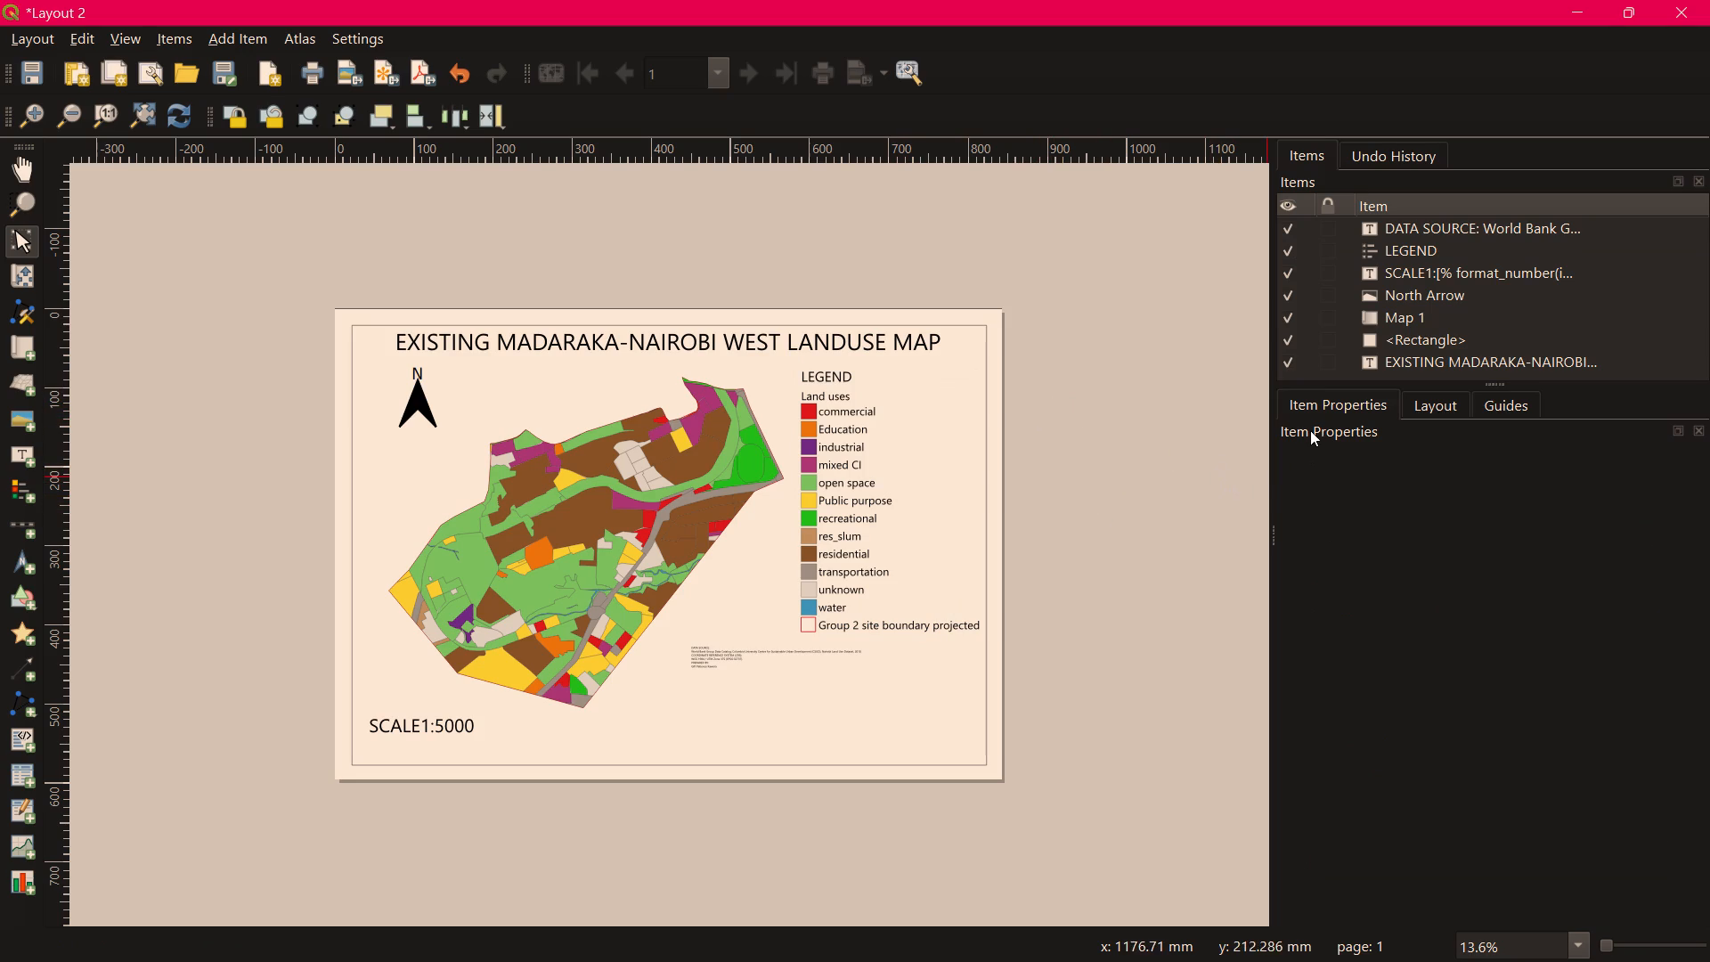
Enlarge the data source label's font until its text fills the width of the label frame.
{"action": "left_click", "coordinate": [842, 684]}
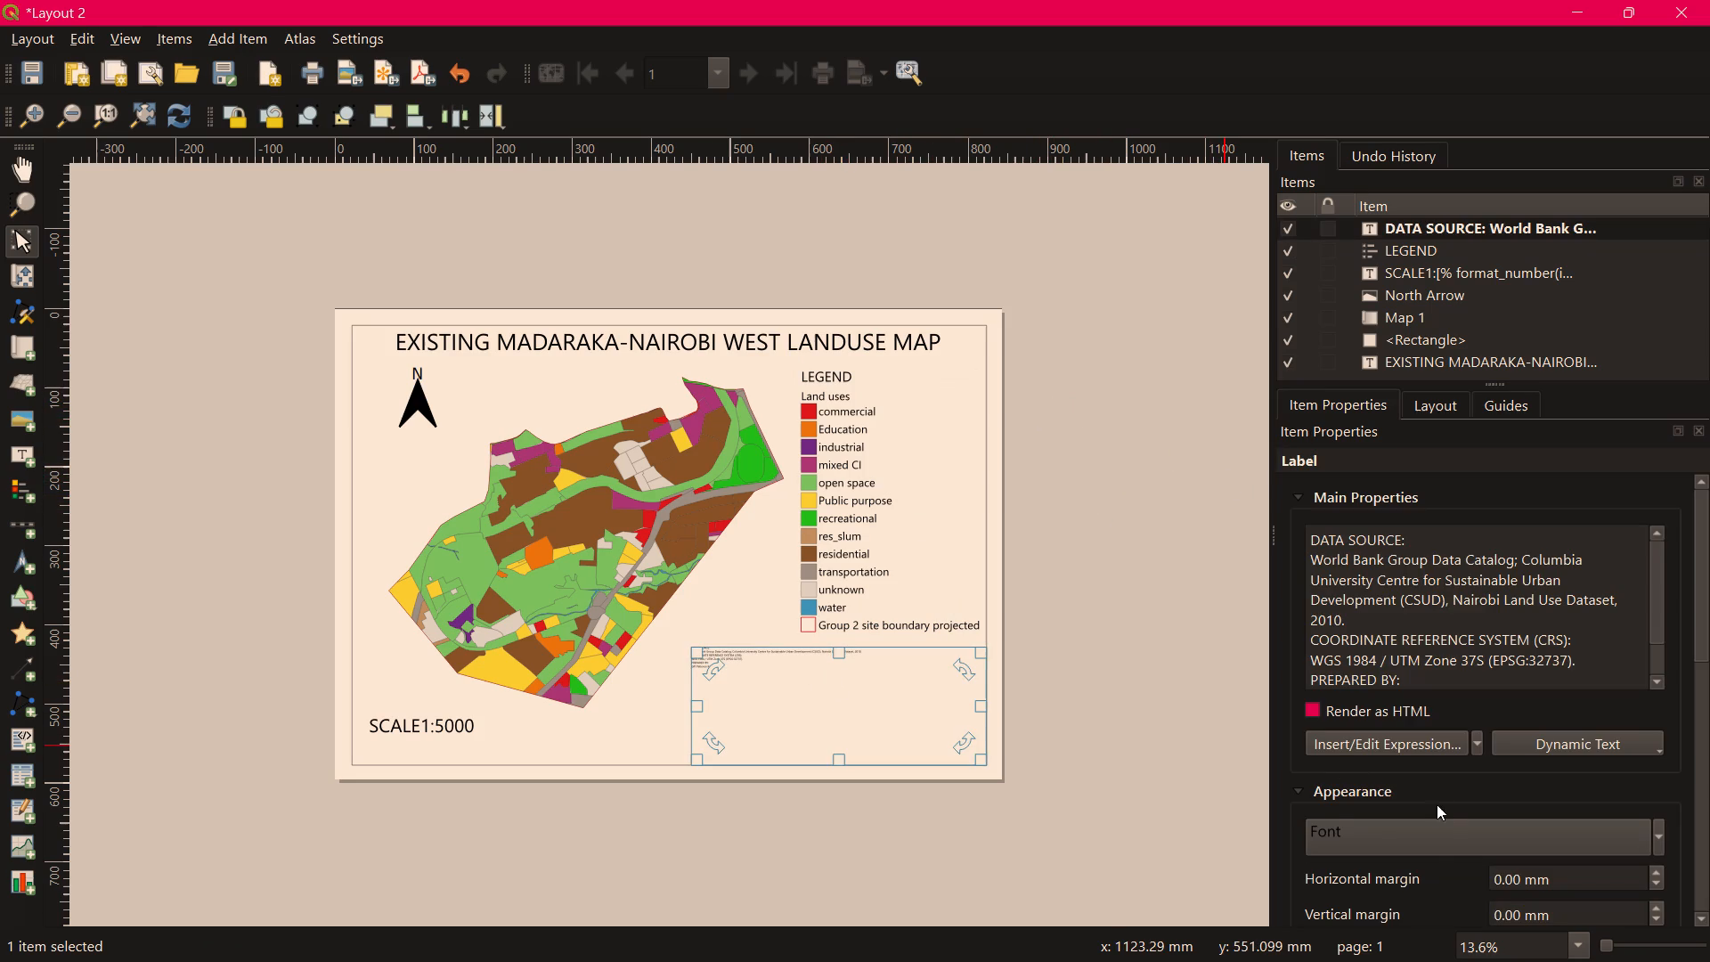
{"action": "scroll", "coordinate": [1443, 832], "scroll_direction": "up", "scroll_amount": 13}
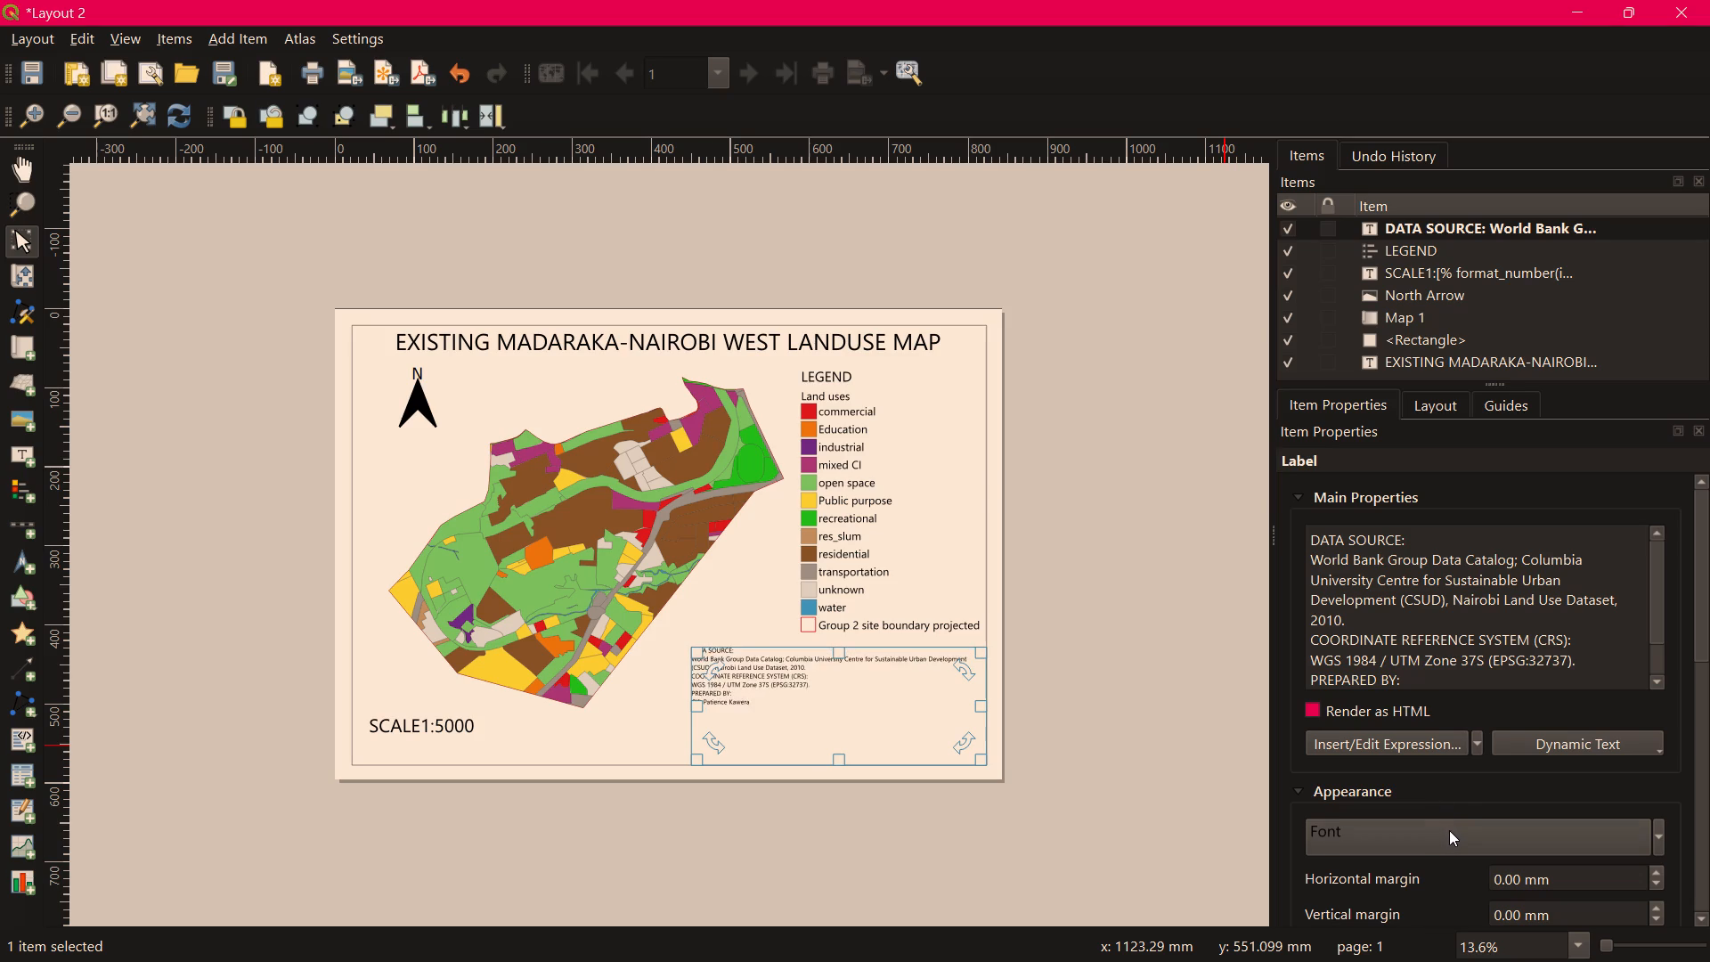
{"action": "scroll", "coordinate": [1449, 830], "scroll_direction": "up", "scroll_amount": 11}
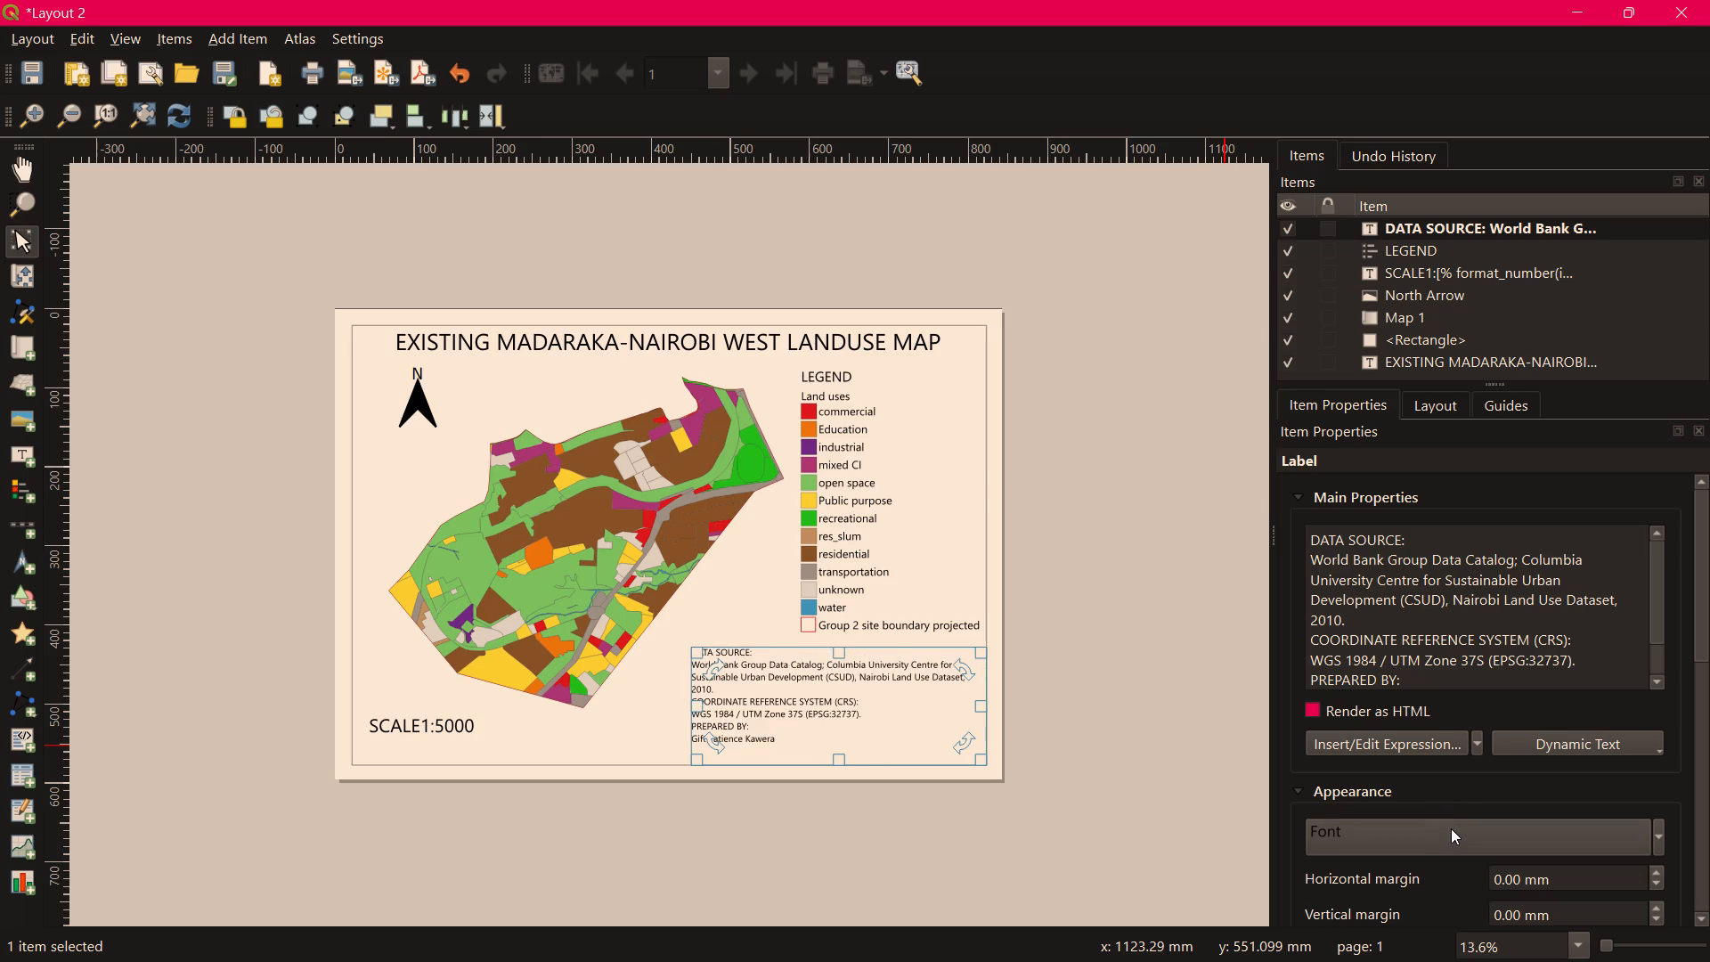
{"action": "left_click", "coordinate": [1096, 567]}
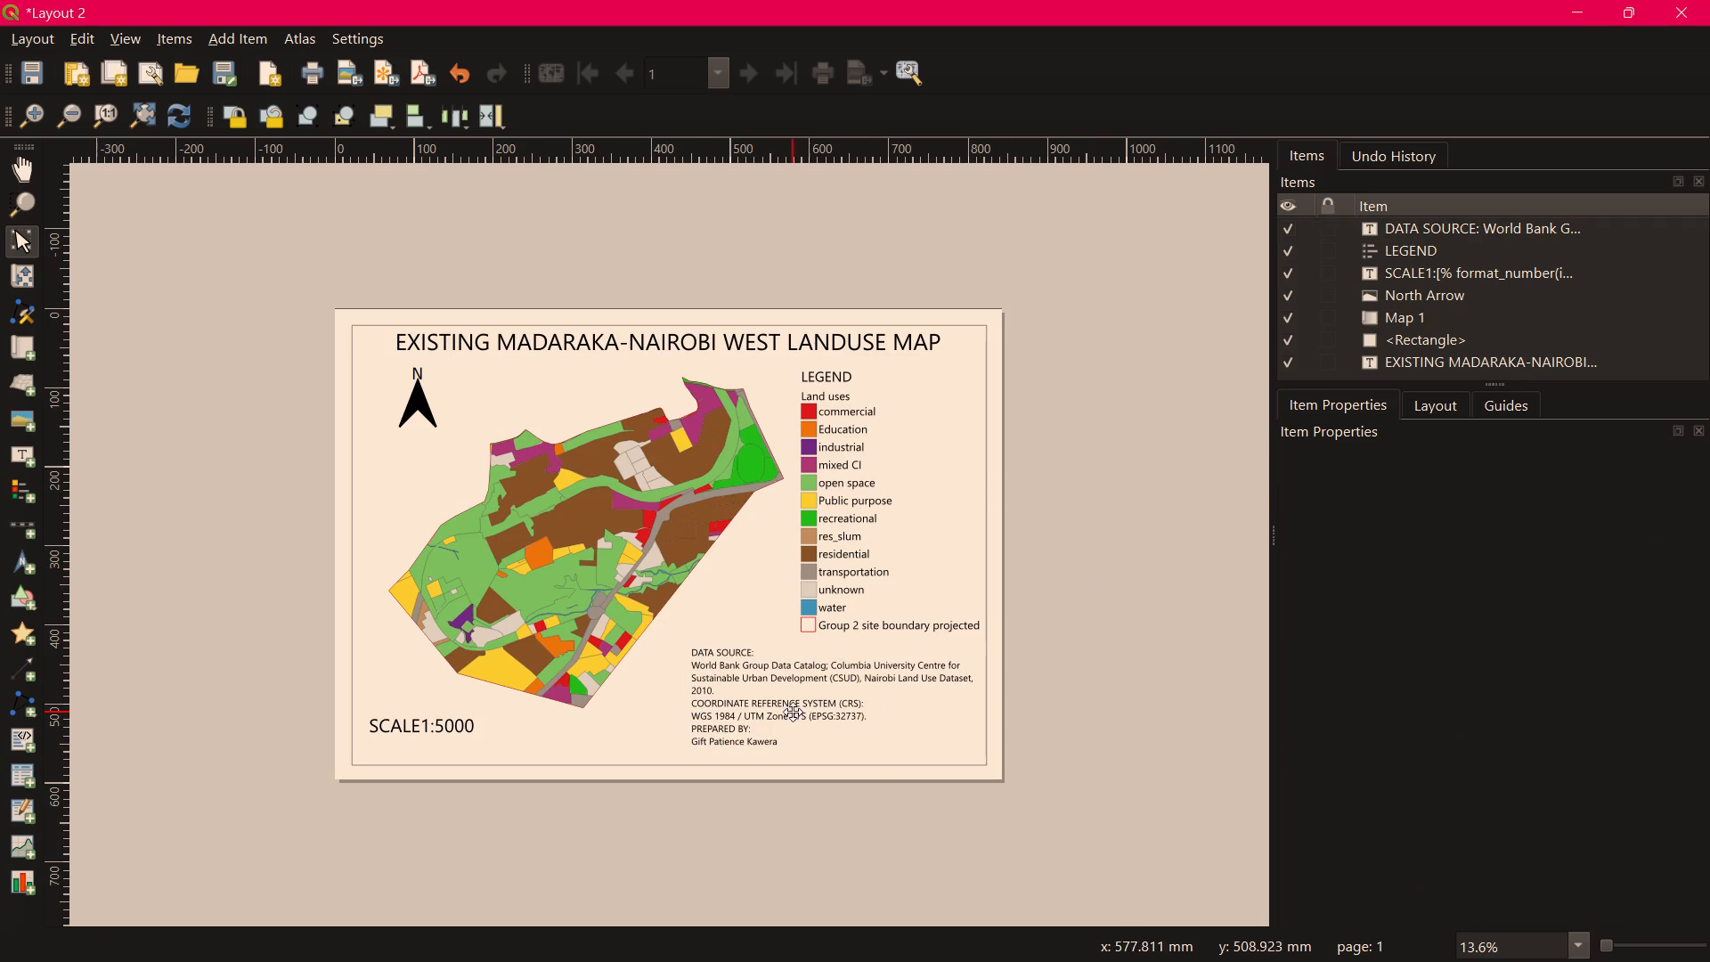
Shorten the data source label's frame and move it down to rest against the page border's bottom edge.
{"action": "left_click", "coordinate": [783, 699]}
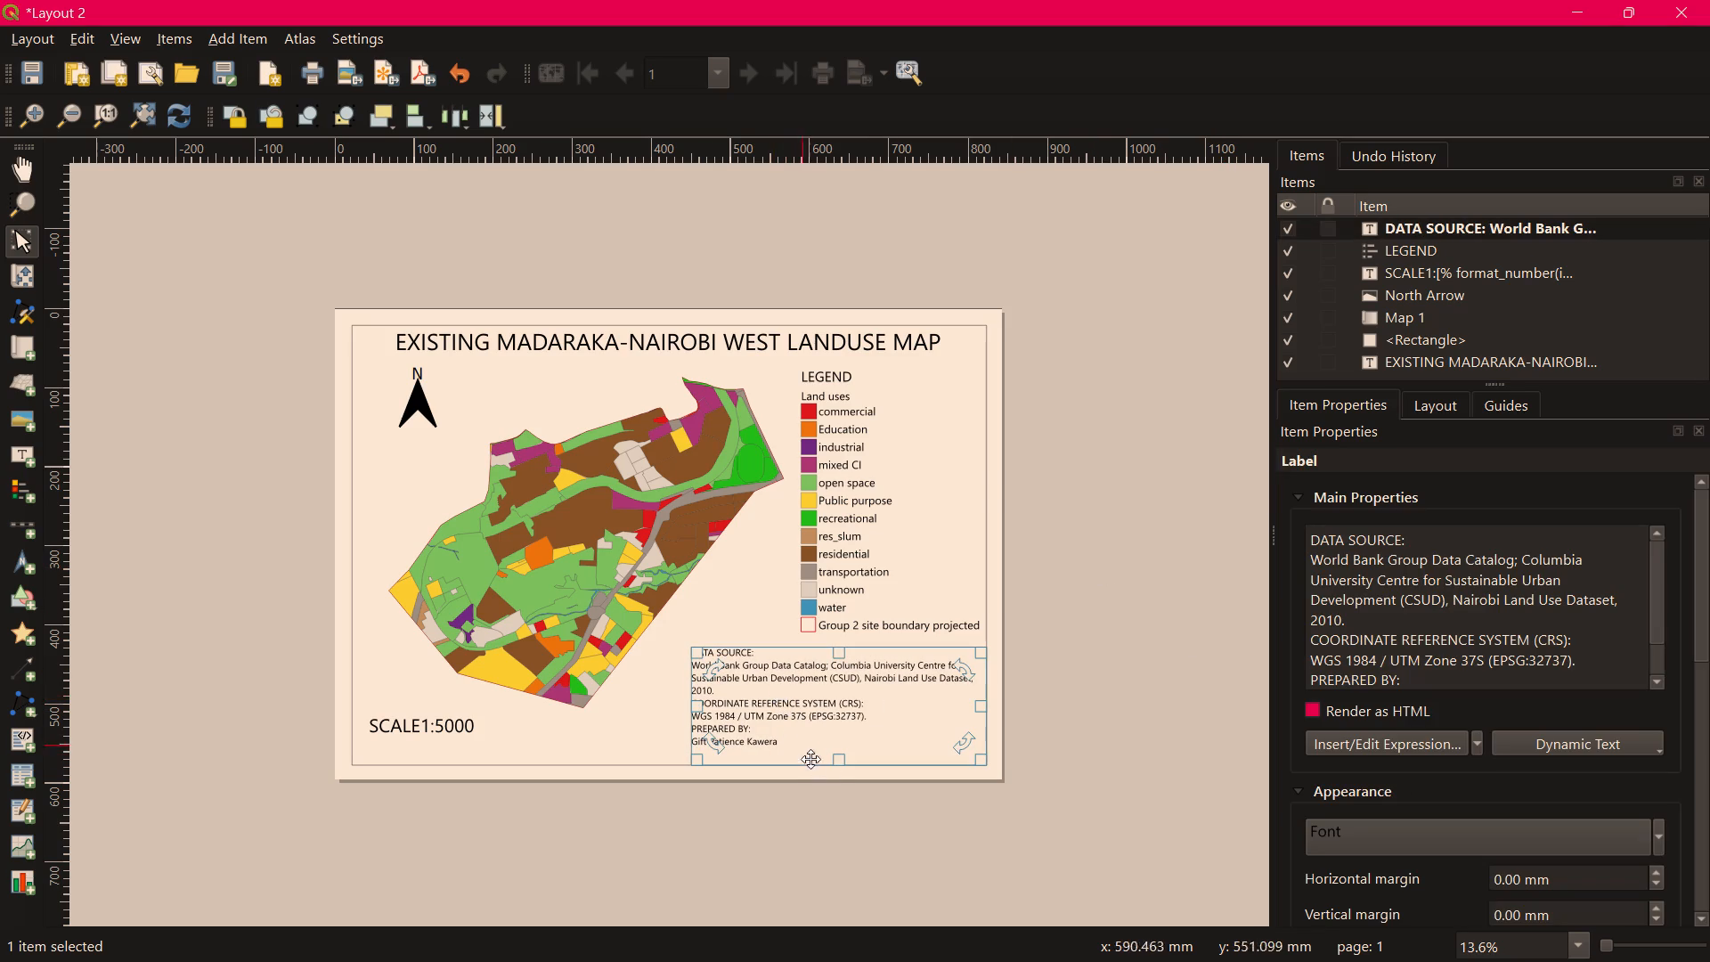
{"action": "left_click_drag", "start_coordinate": [840, 760], "coordinate": [843, 740]}
{"action": "left_click_drag", "start_coordinate": [802, 694], "coordinate": [802, 709]}
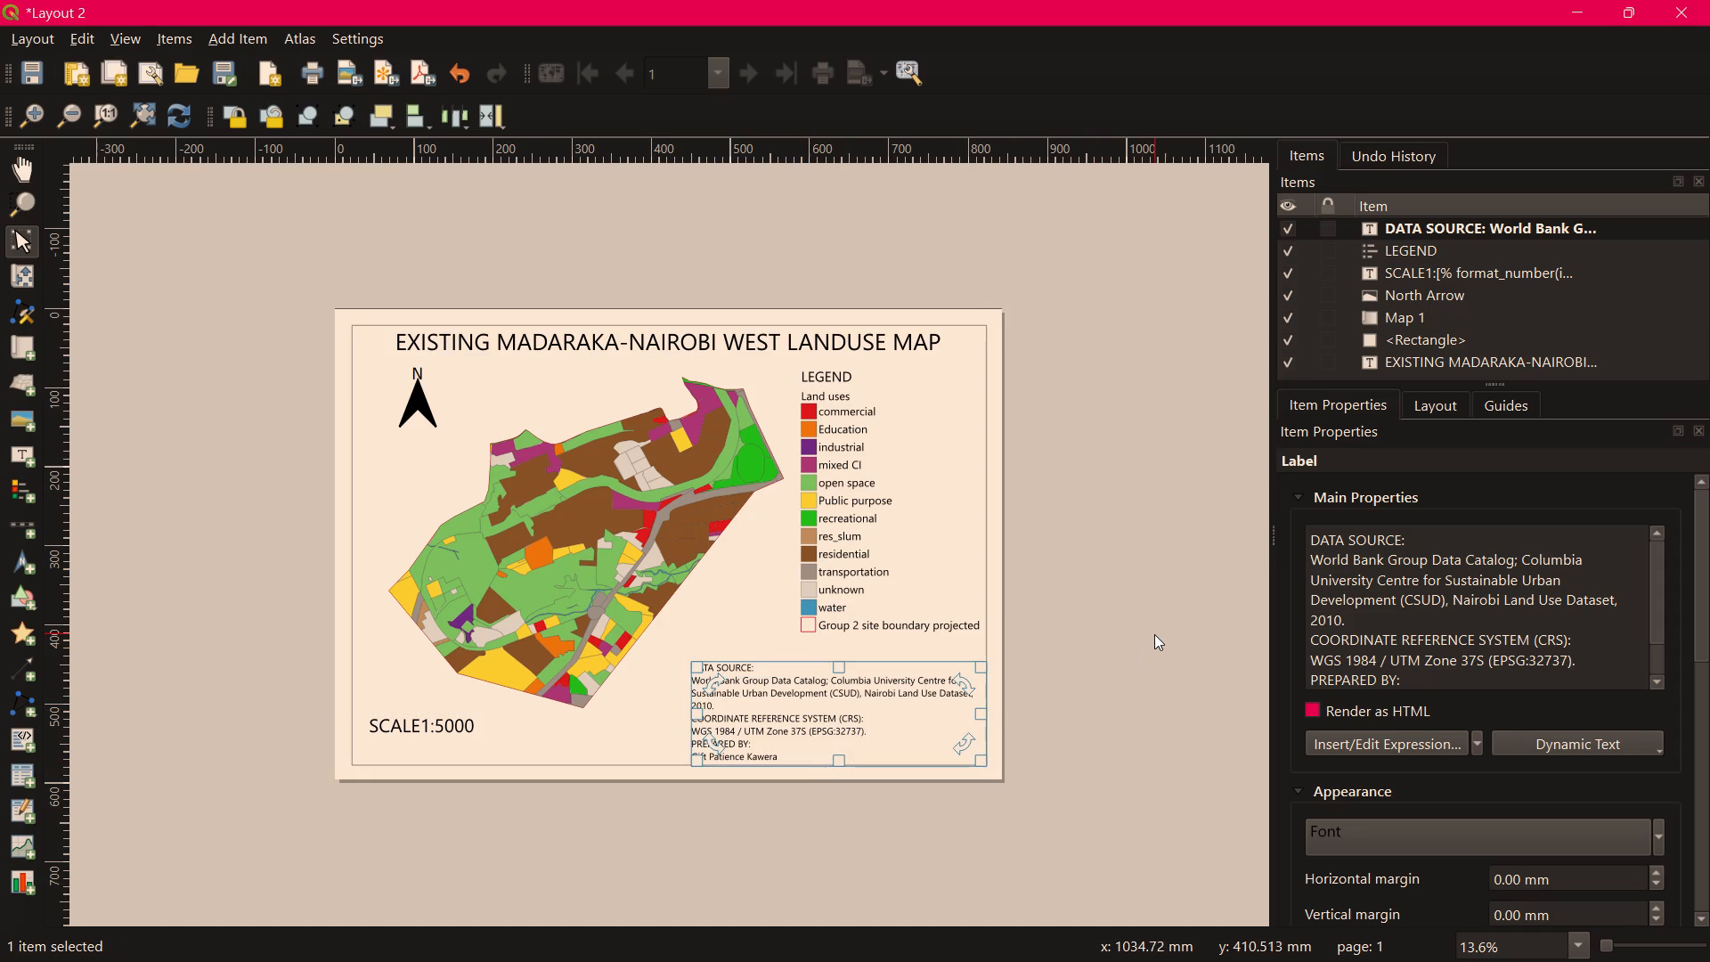
{"action": "left_click", "coordinate": [1154, 634]}
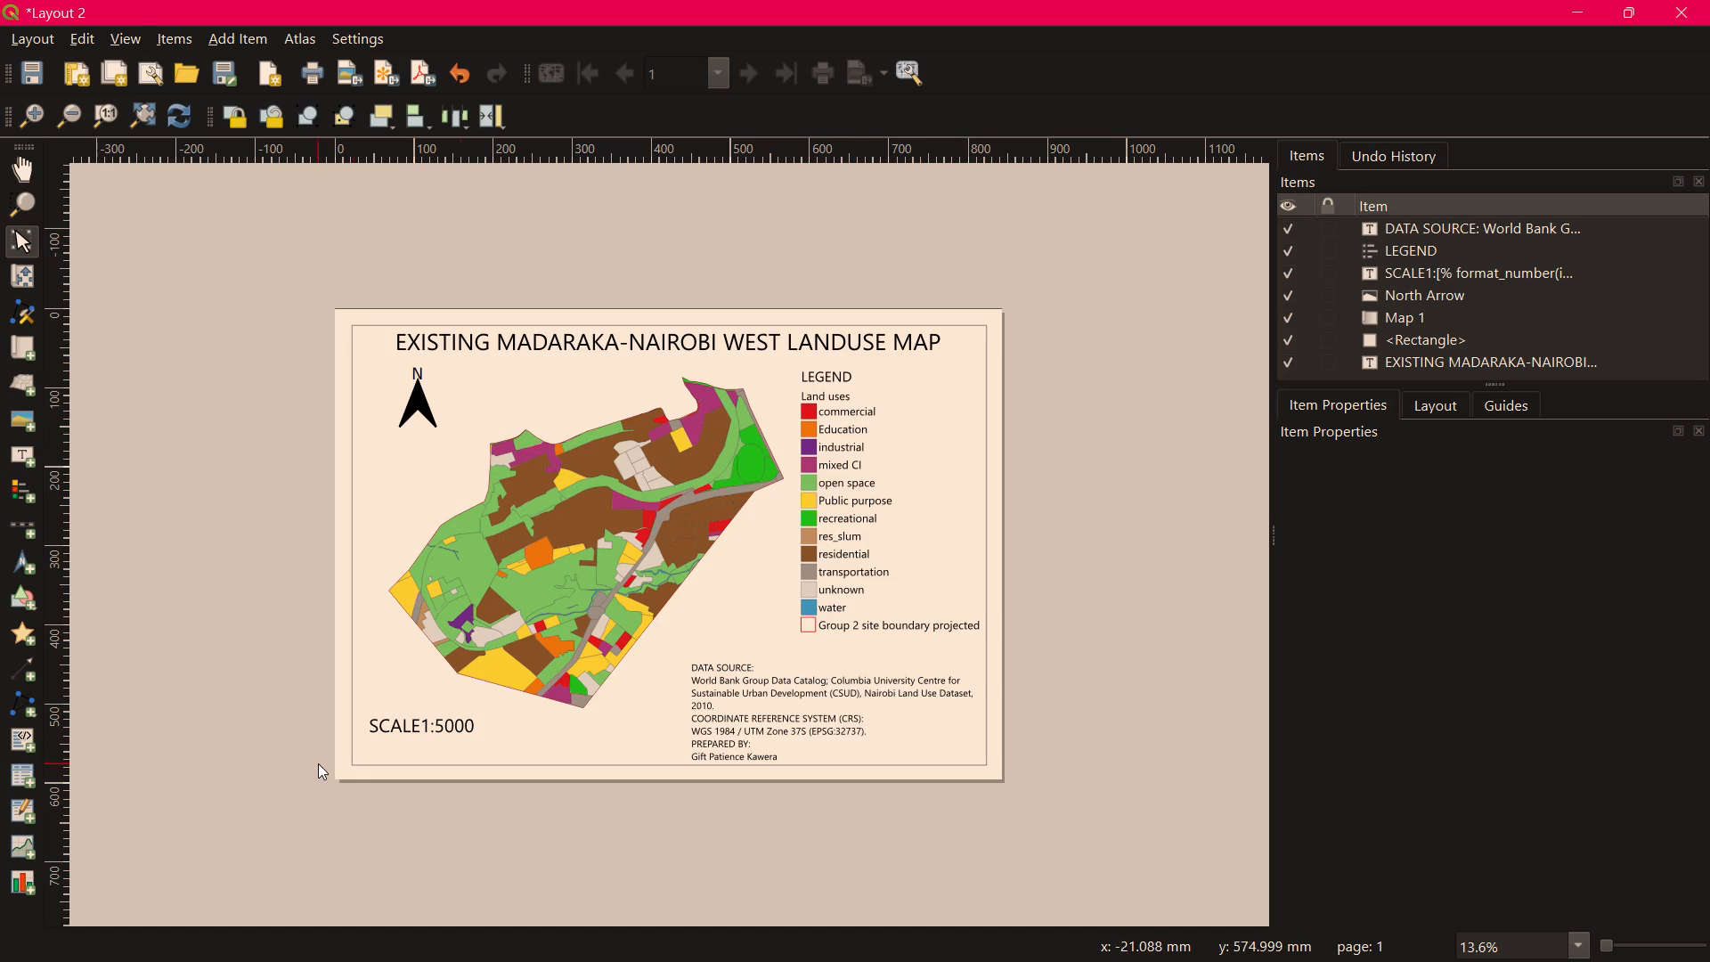
Check the existing GROUP 2 LANDUSE MAP.png in the QGIS folder with File Explorer, and return to the layout.
{"action": "left_click", "coordinate": [26, 35]}
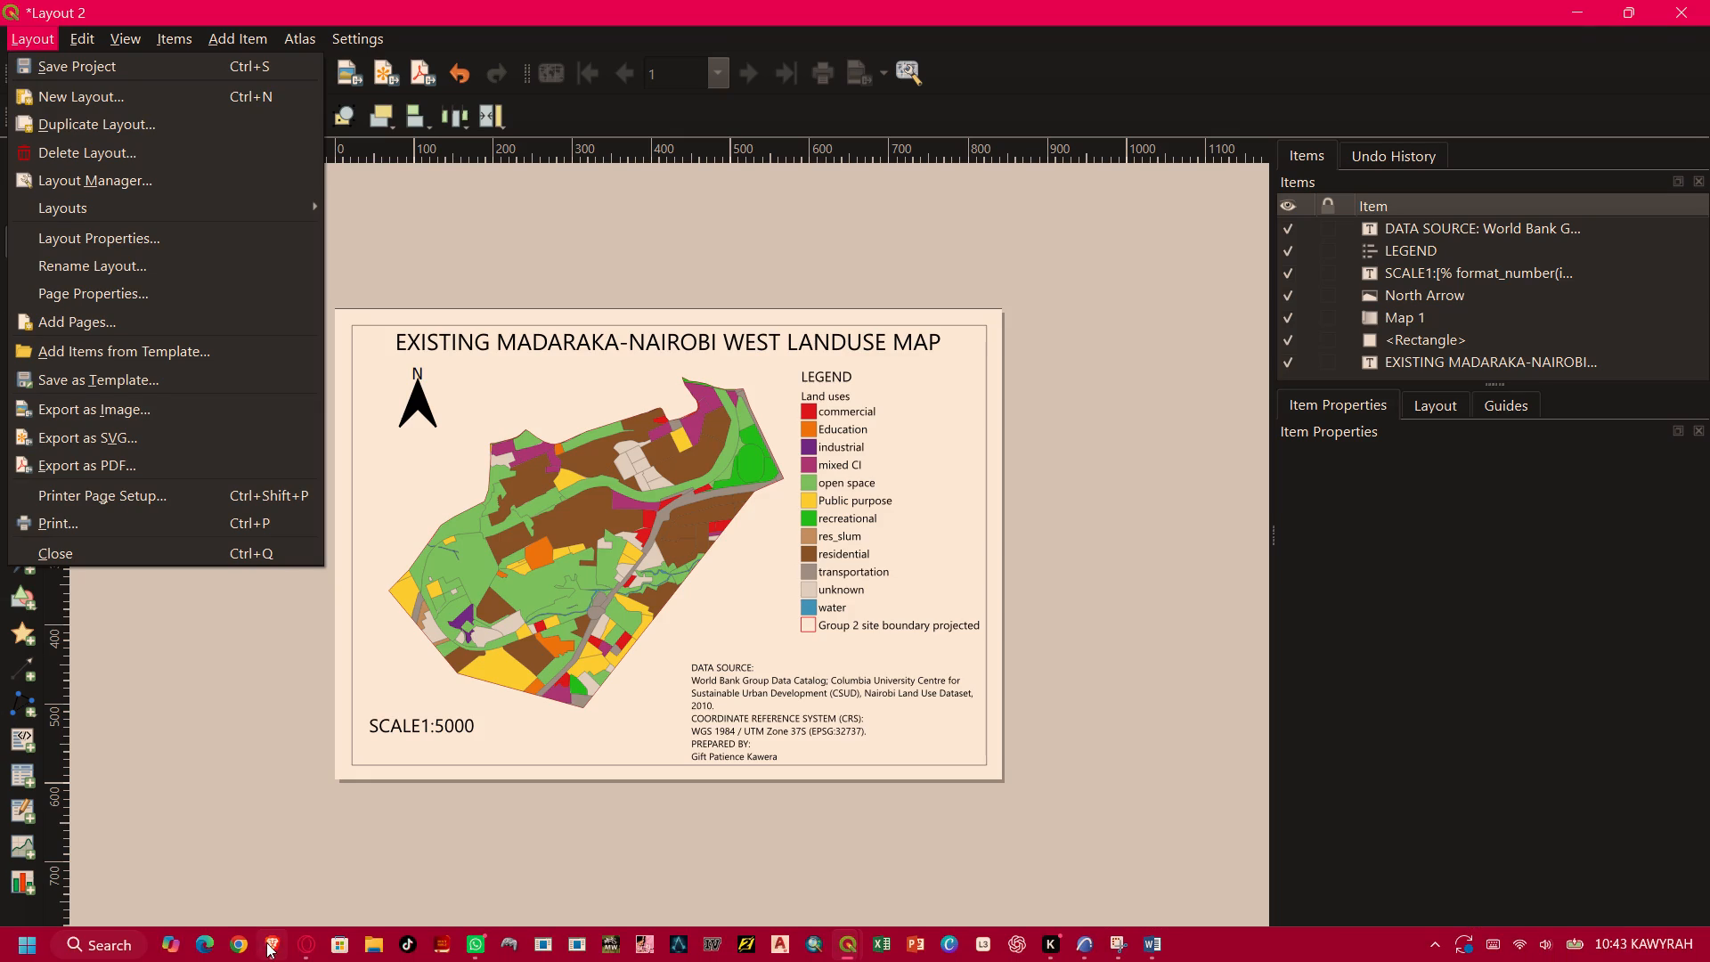
{"action": "left_click", "coordinate": [379, 944]}
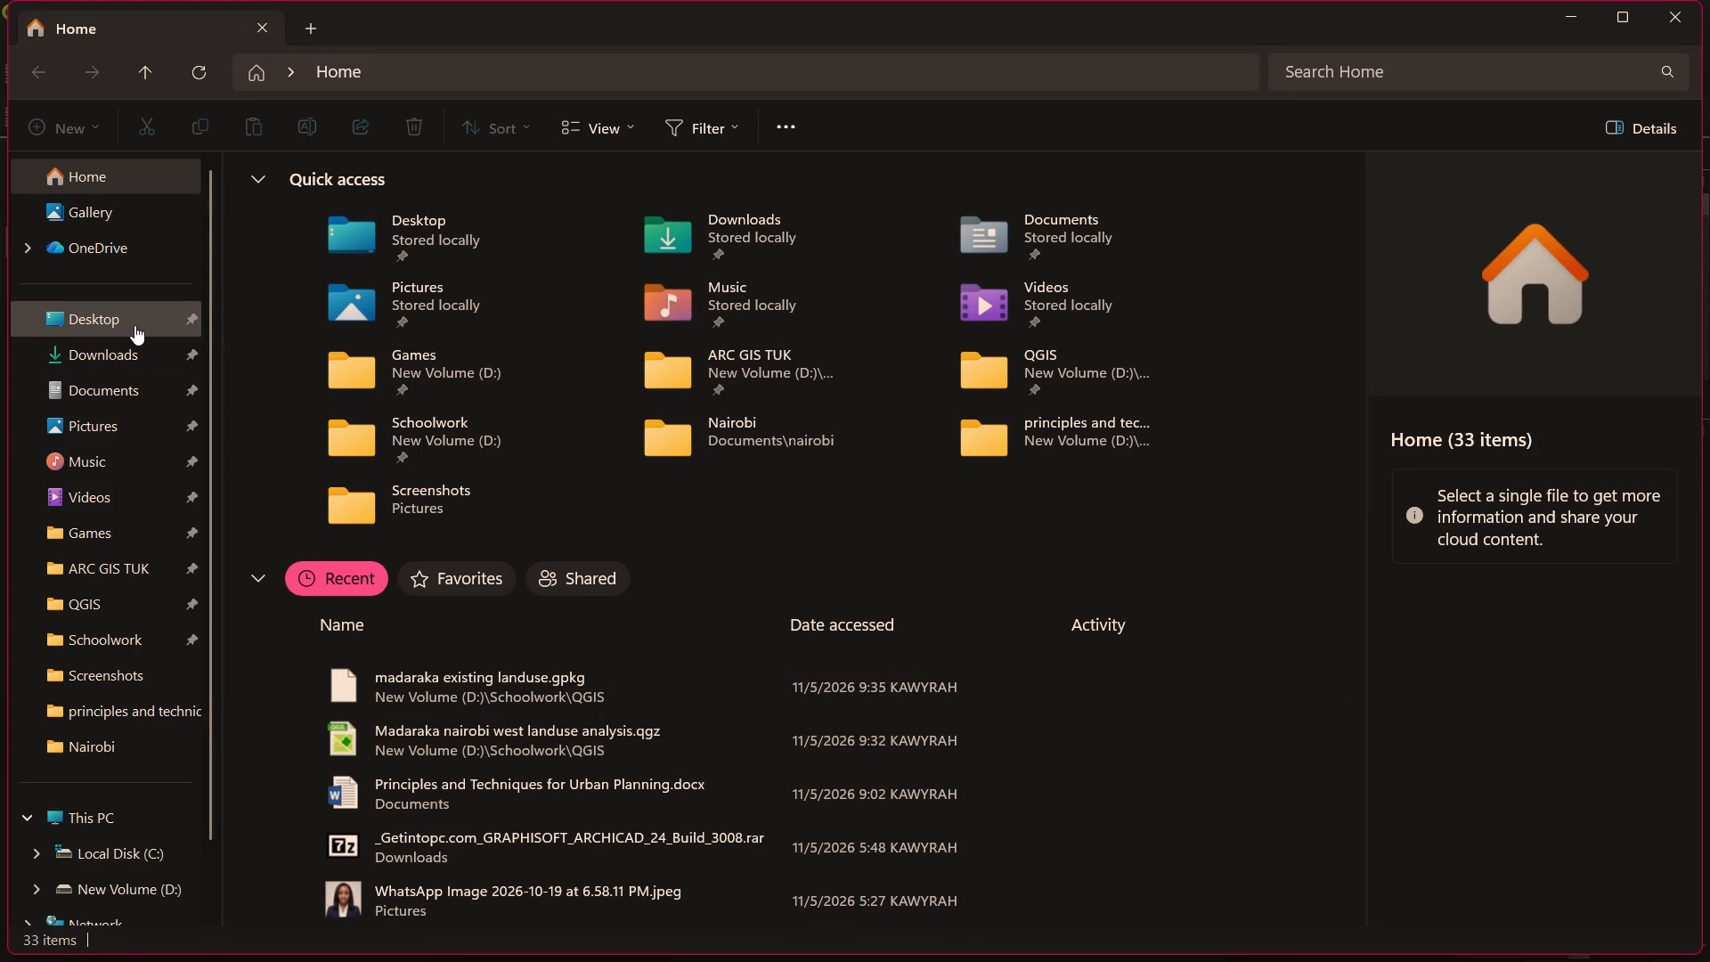
{"action": "left_click", "coordinate": [103, 594]}
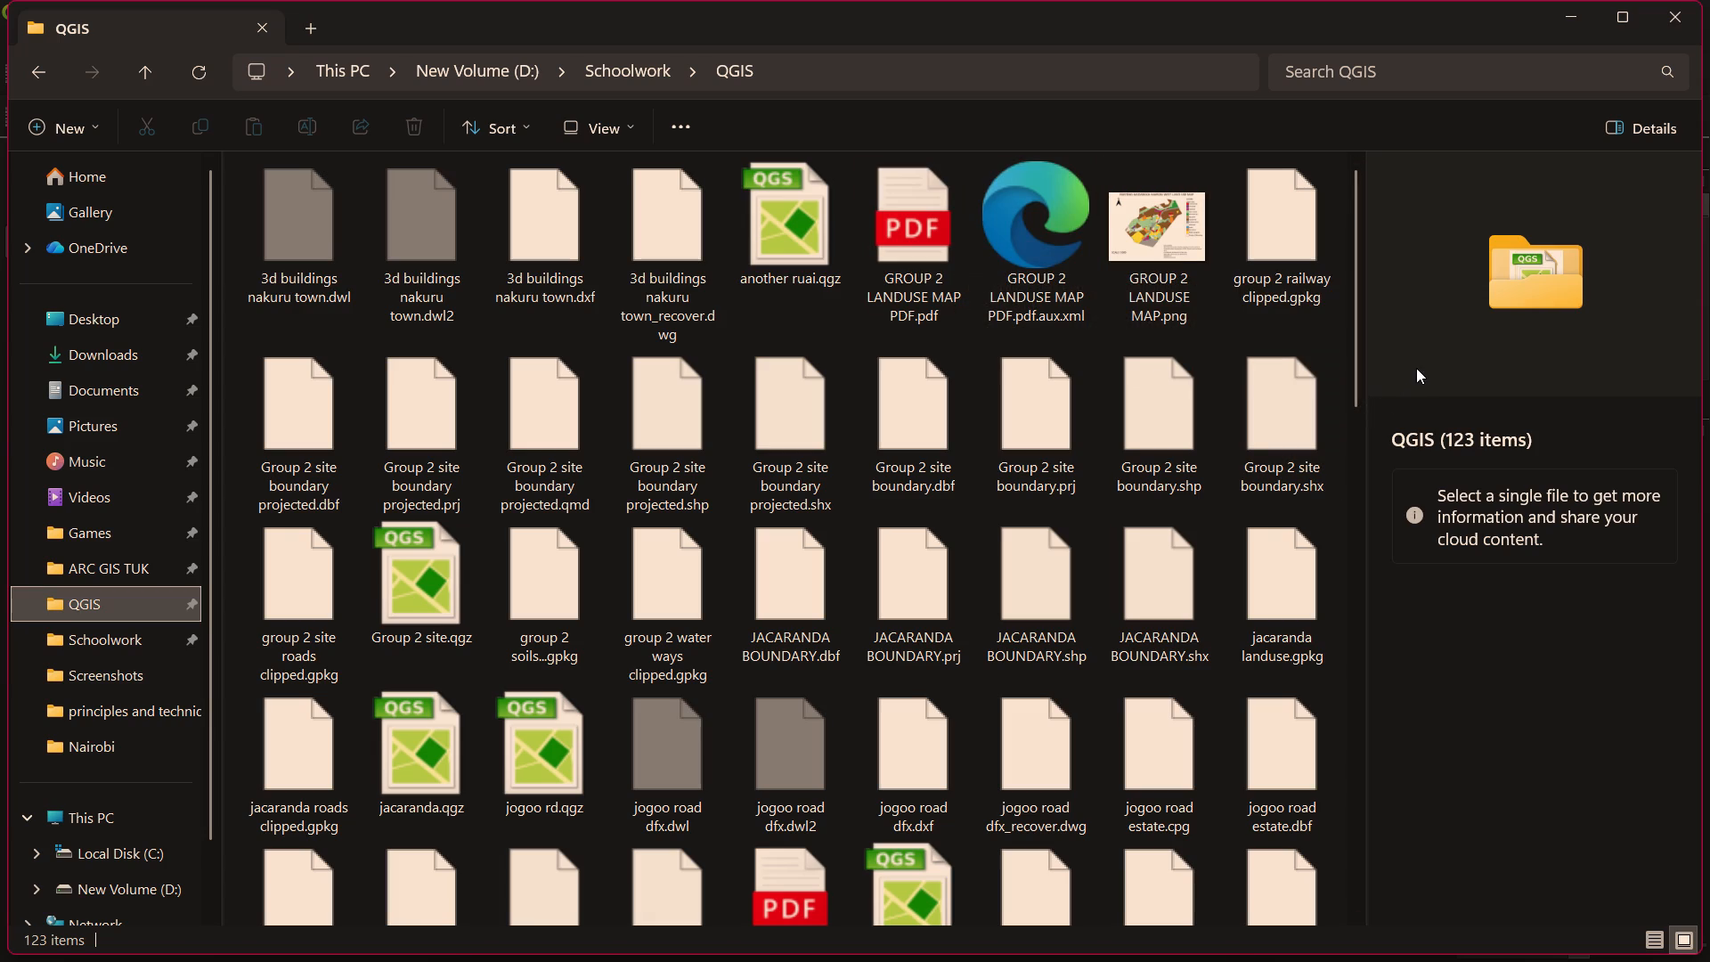
{"action": "left_click", "coordinate": [1164, 239]}
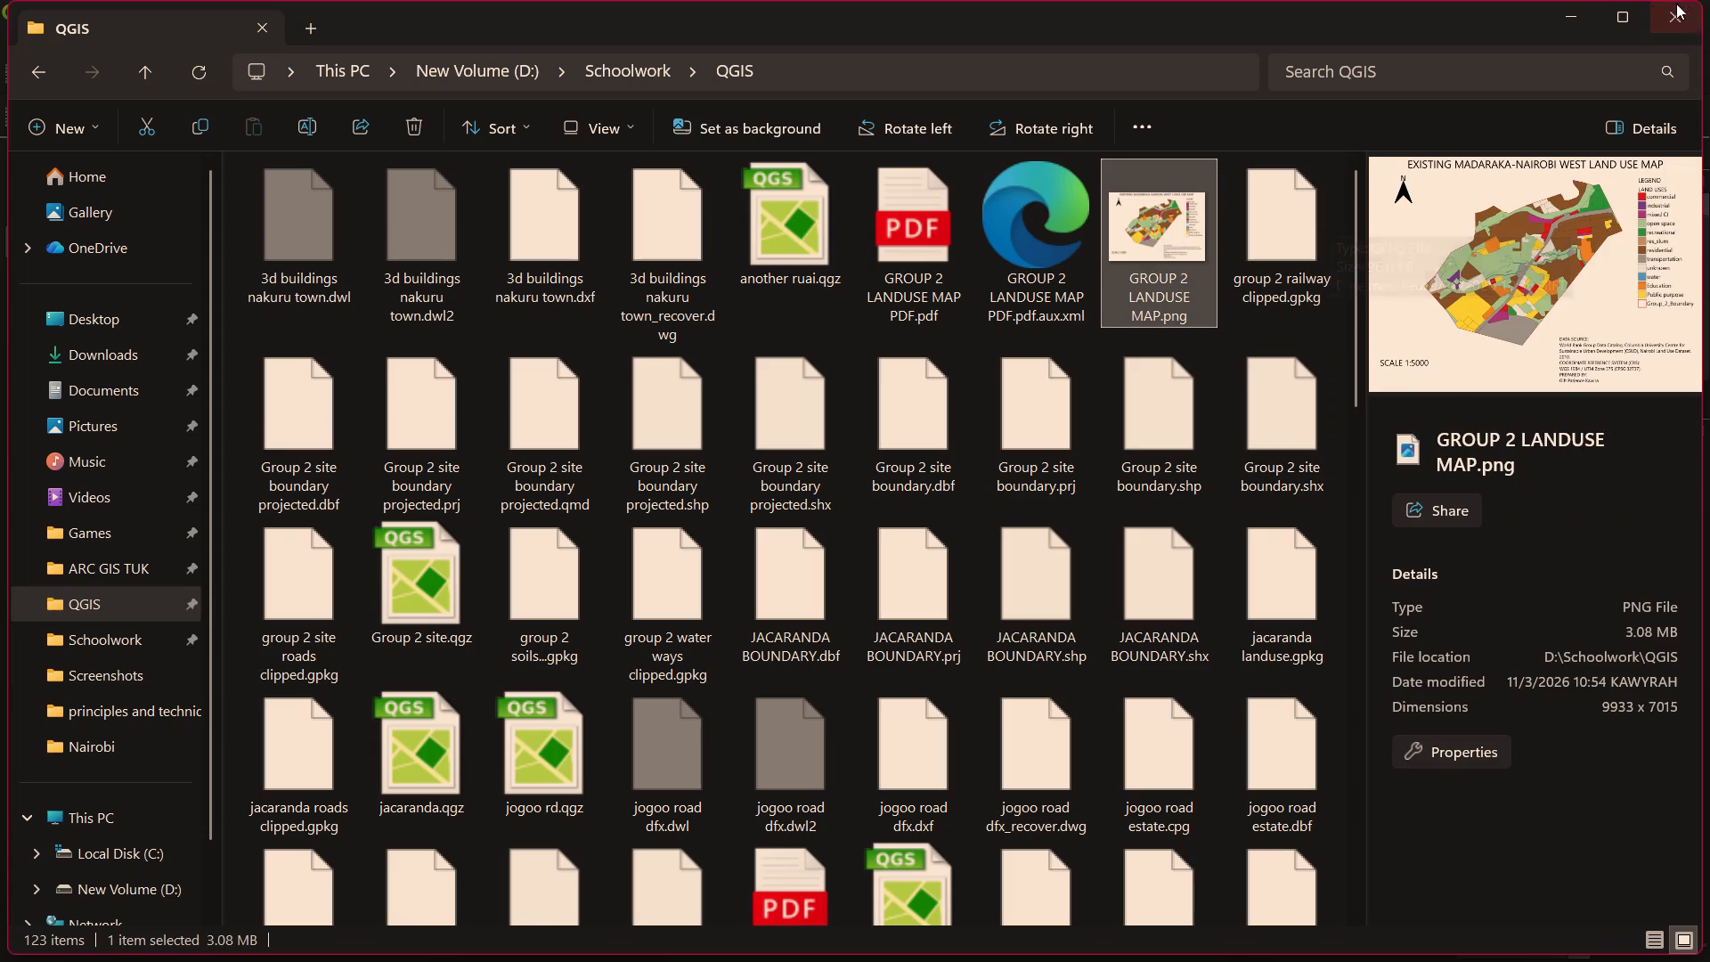
{"action": "left_click", "coordinate": [1584, 19]}
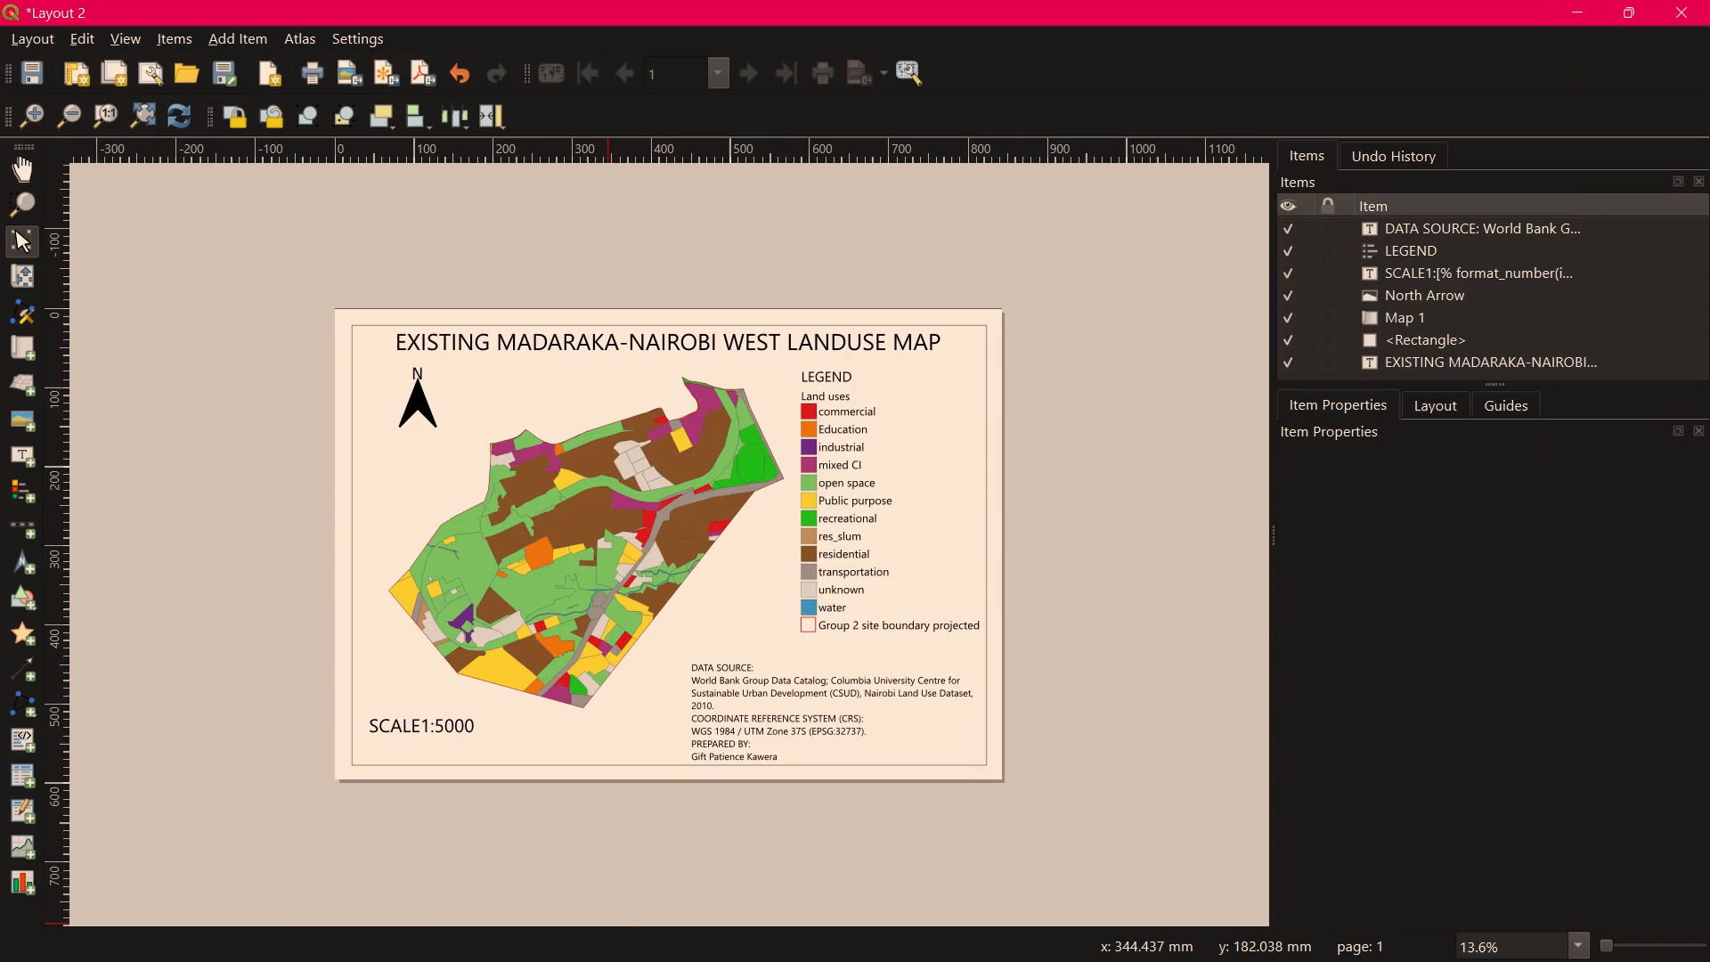
Export the layout as an image at 300 dpi, replacing GROUP 2 LANDUSE MAP.png in the QGIS folder.
{"action": "left_click", "coordinate": [31, 34]}
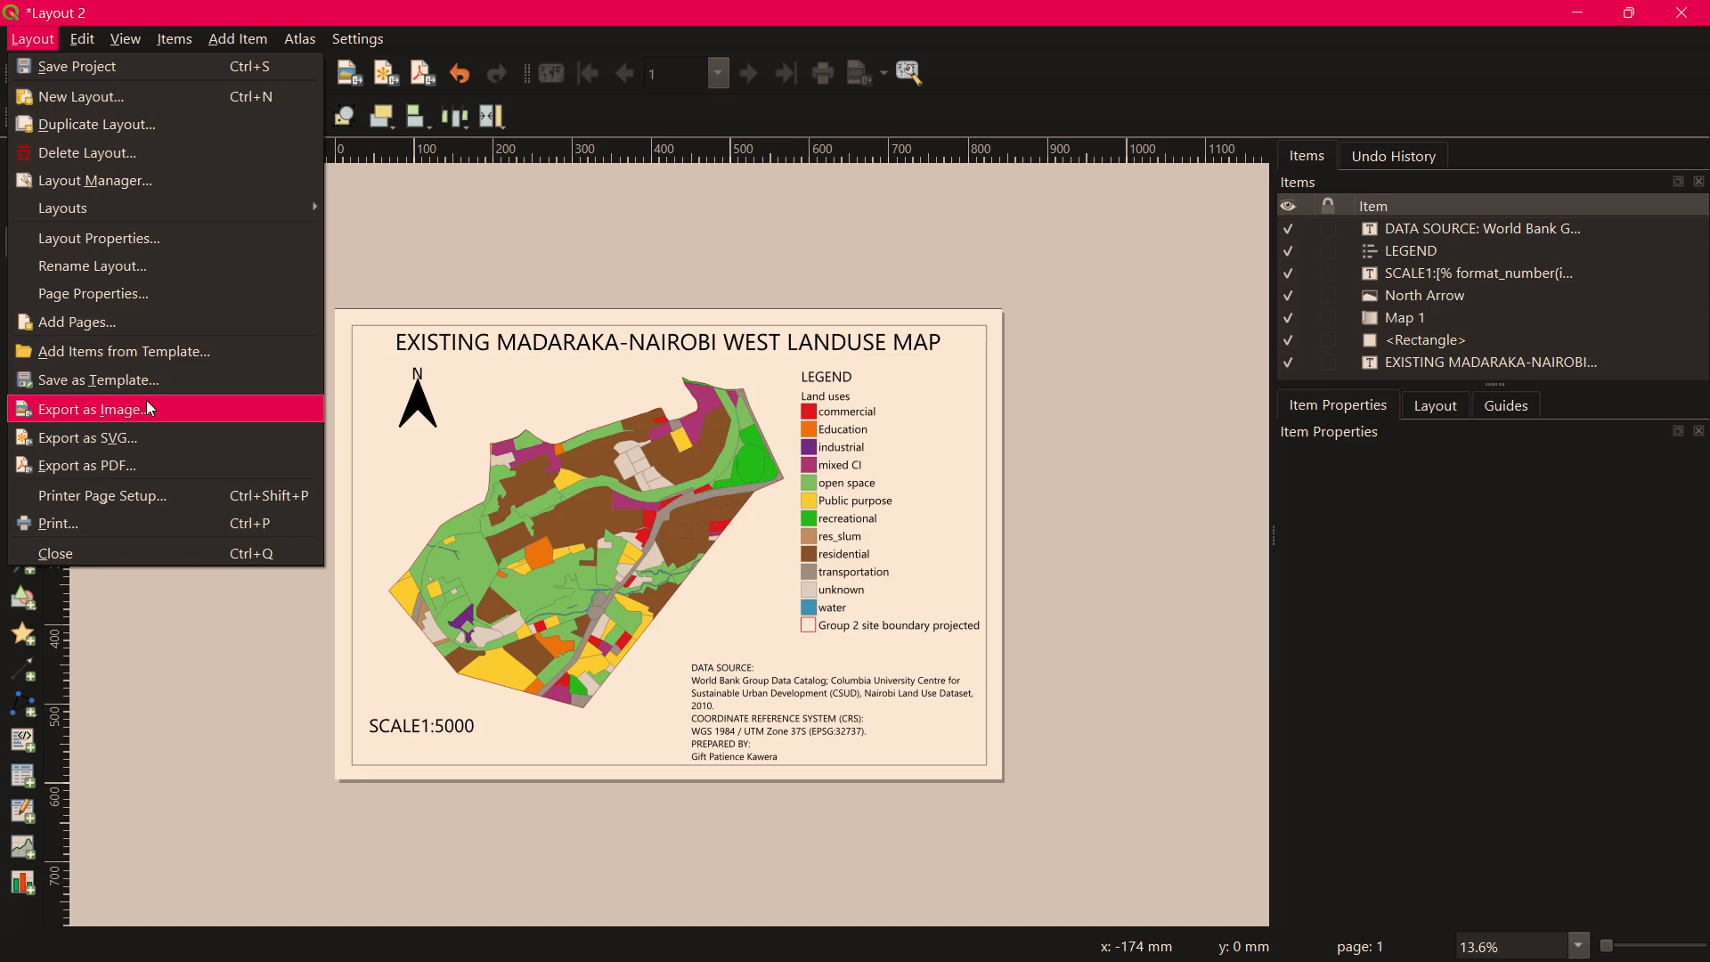
{"action": "left_click", "coordinate": [146, 400]}
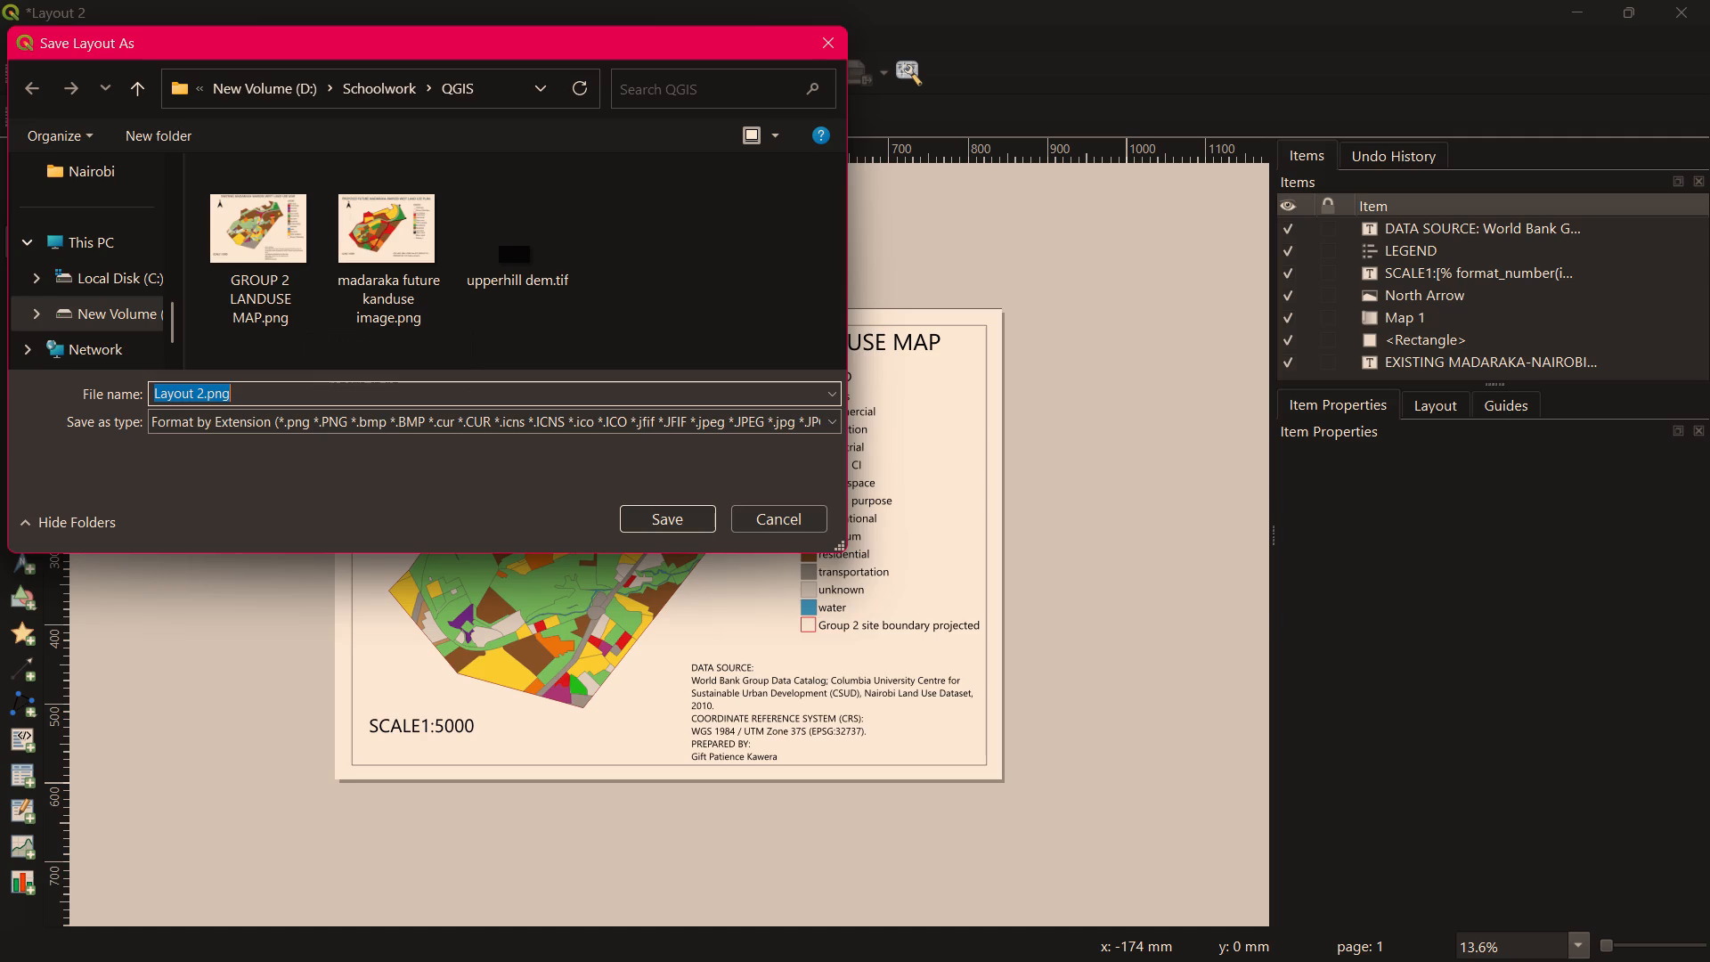
{"action": "key", "text": "g"}
{"action": "key", "text": "r"}
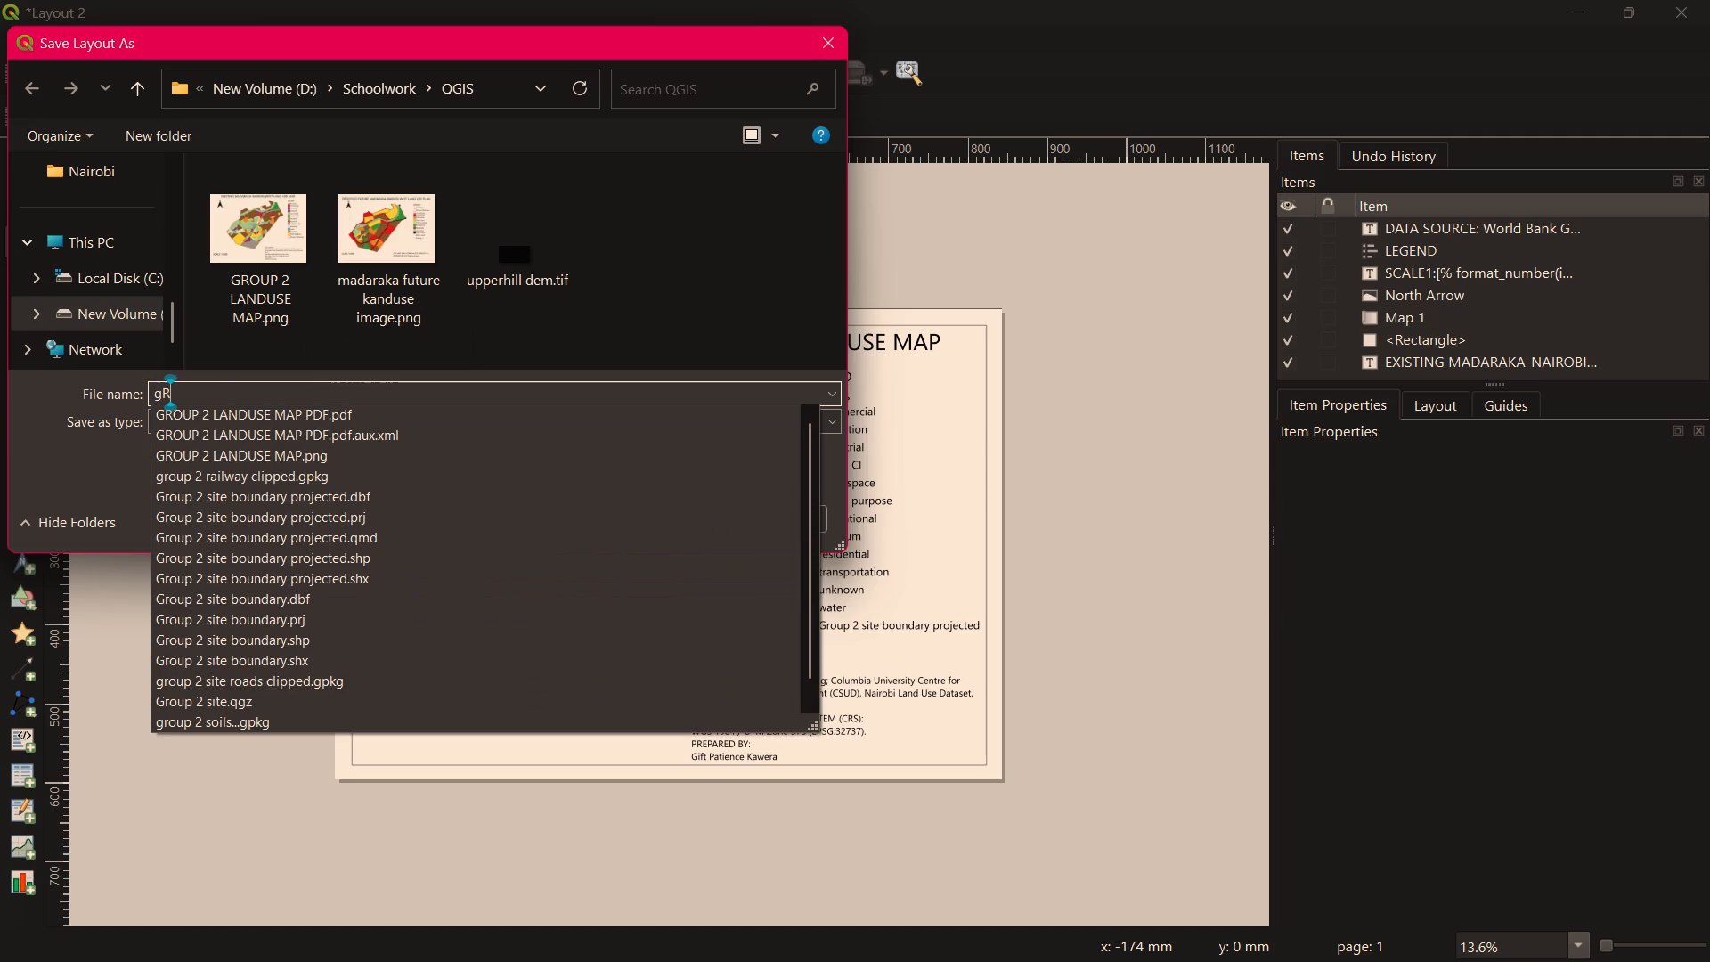
{"action": "key", "text": "BackSpace"}
{"action": "key", "text": "BackSpace"}
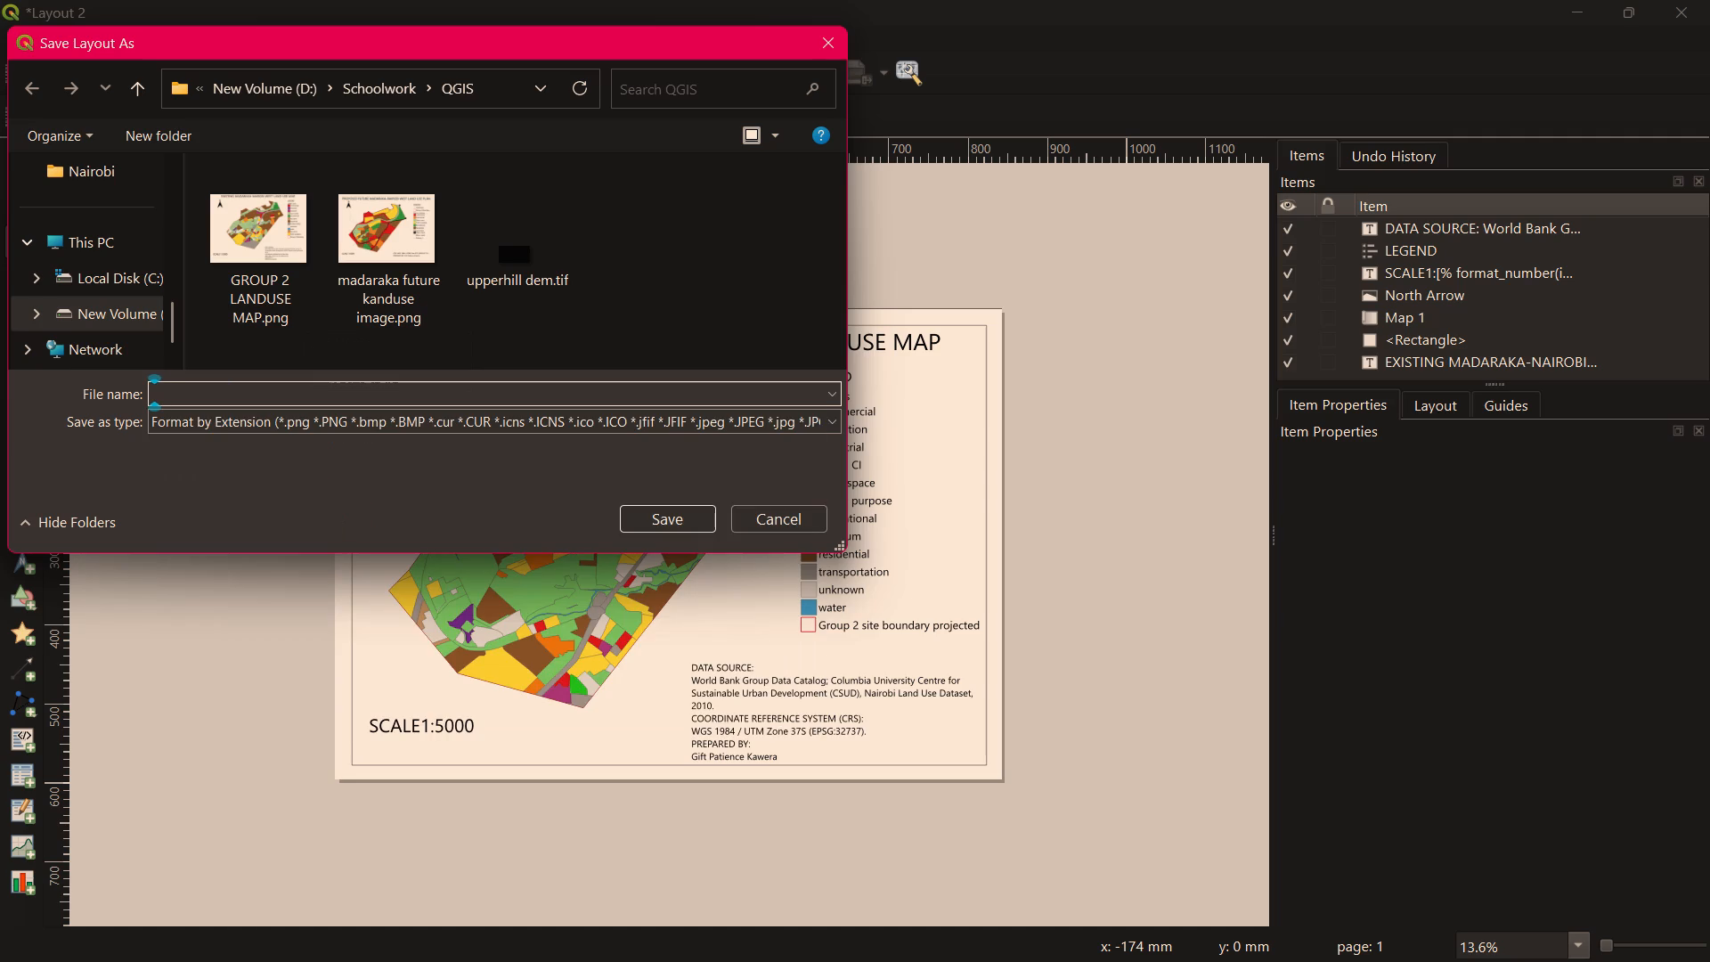
{"action": "key", "text": "g"}
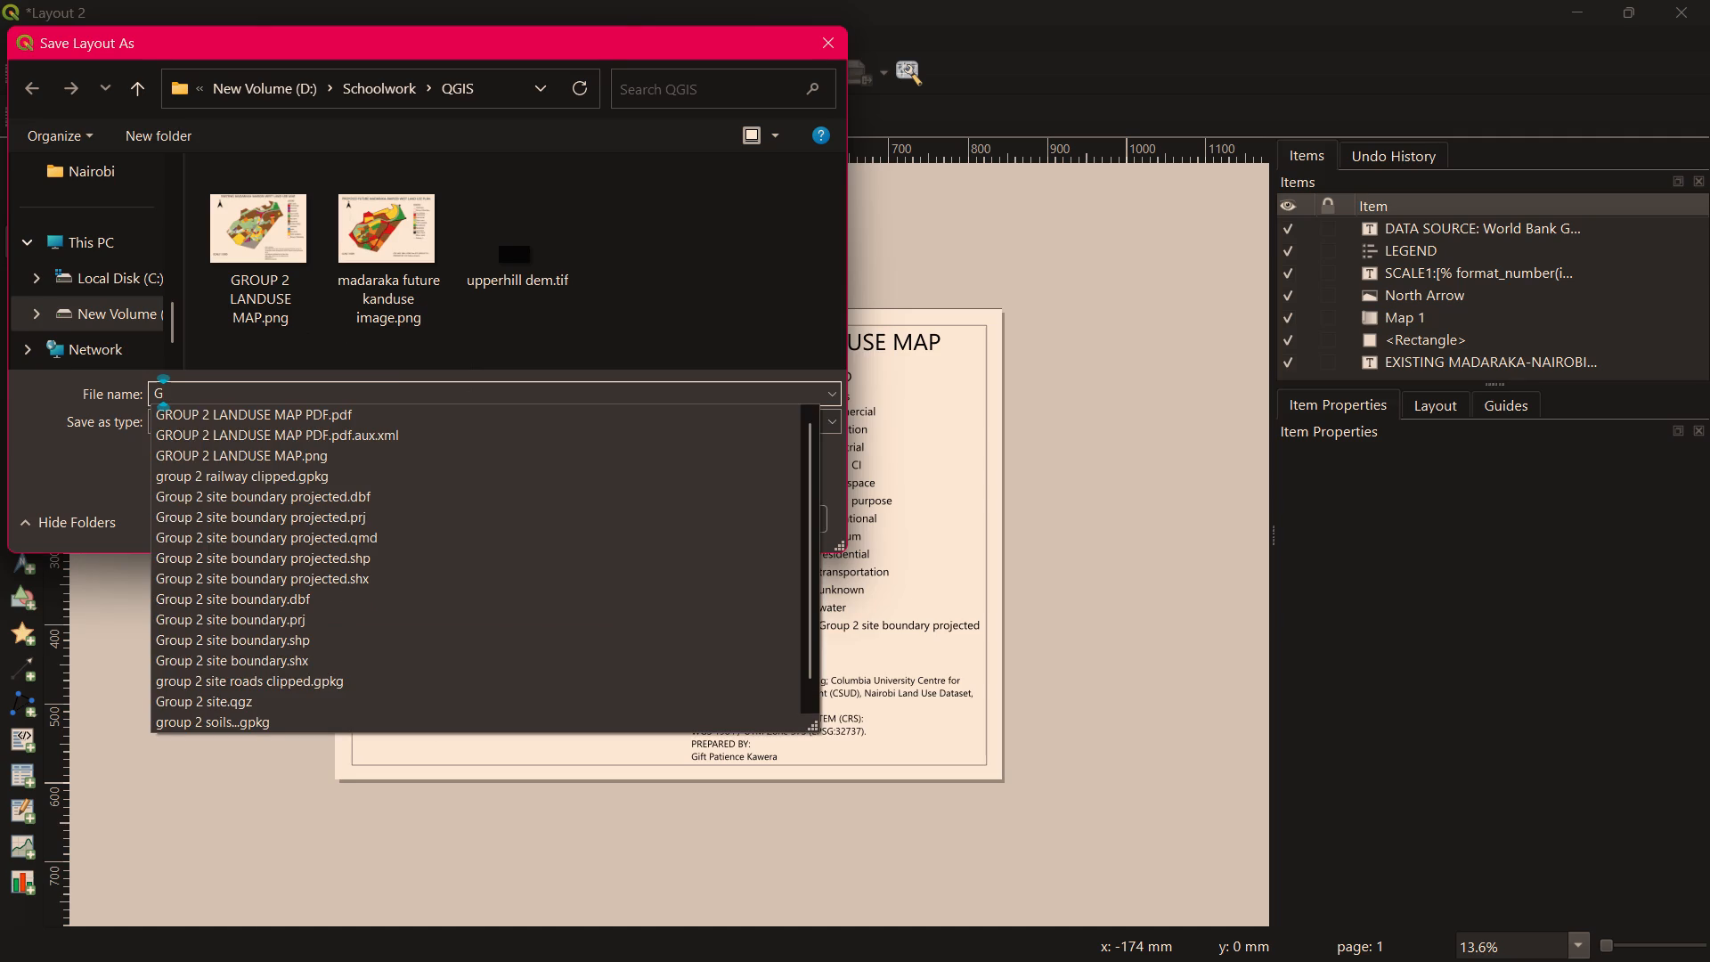
{"action": "key", "text": "r"}
{"action": "type", "text": "oup"}
{"action": "key", "text": "space"}
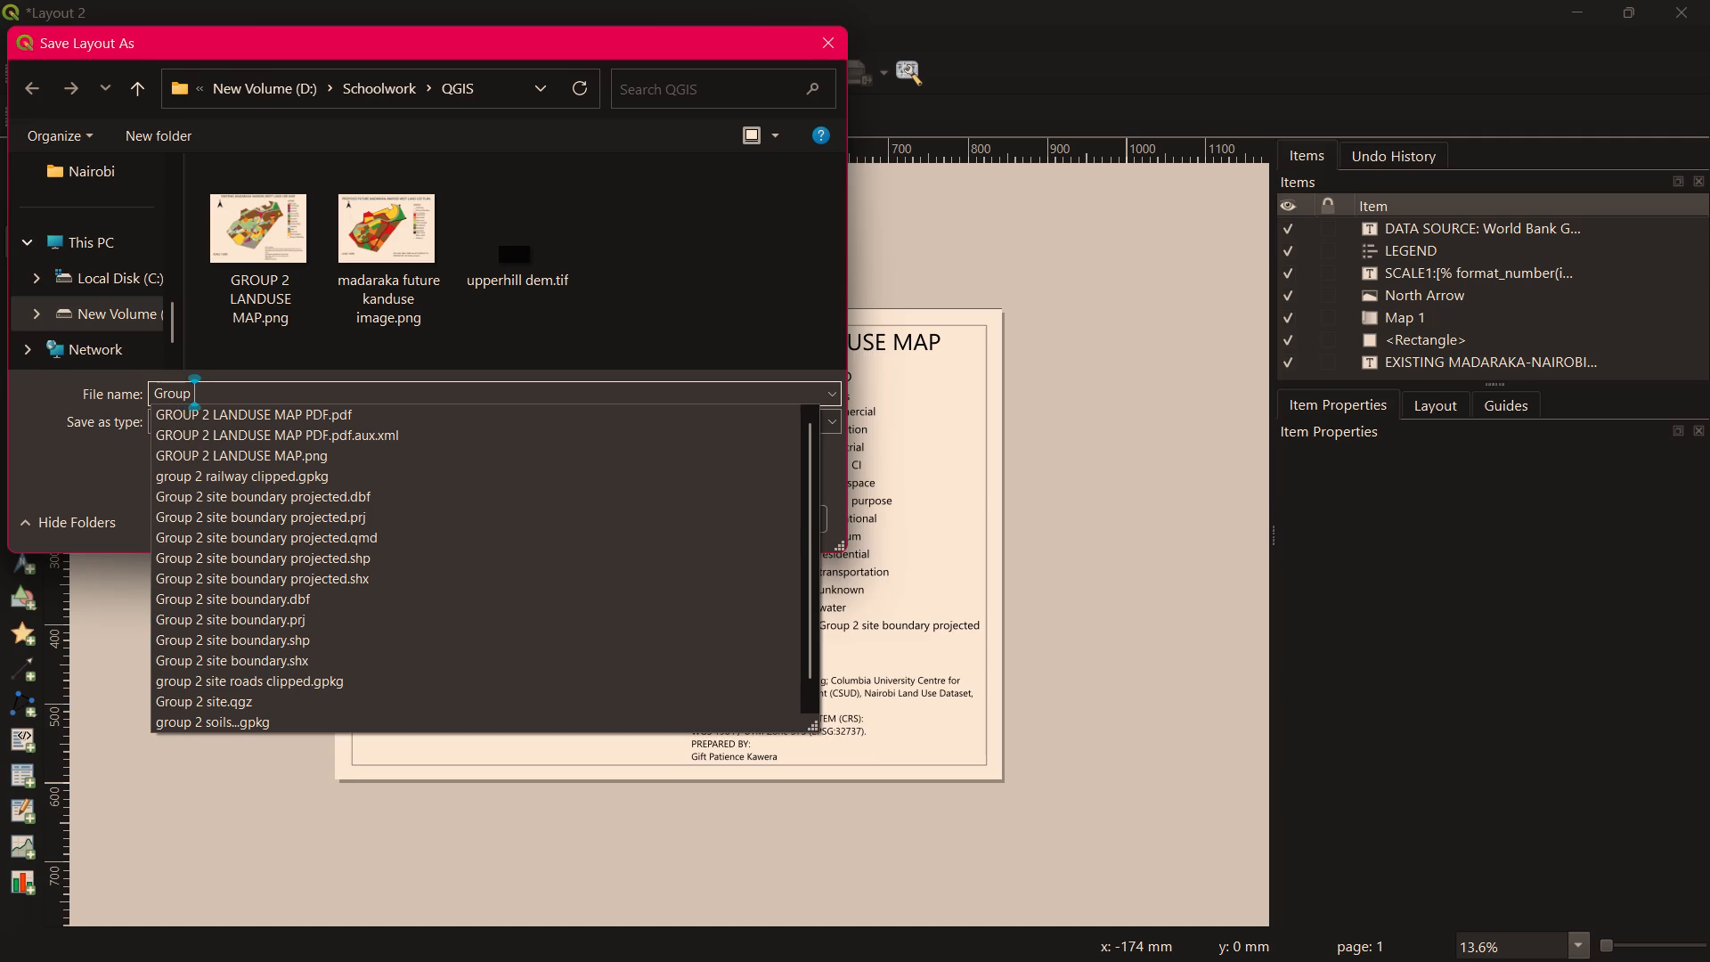
{"action": "type", "text": "2"}
{"action": "key", "text": "space"}
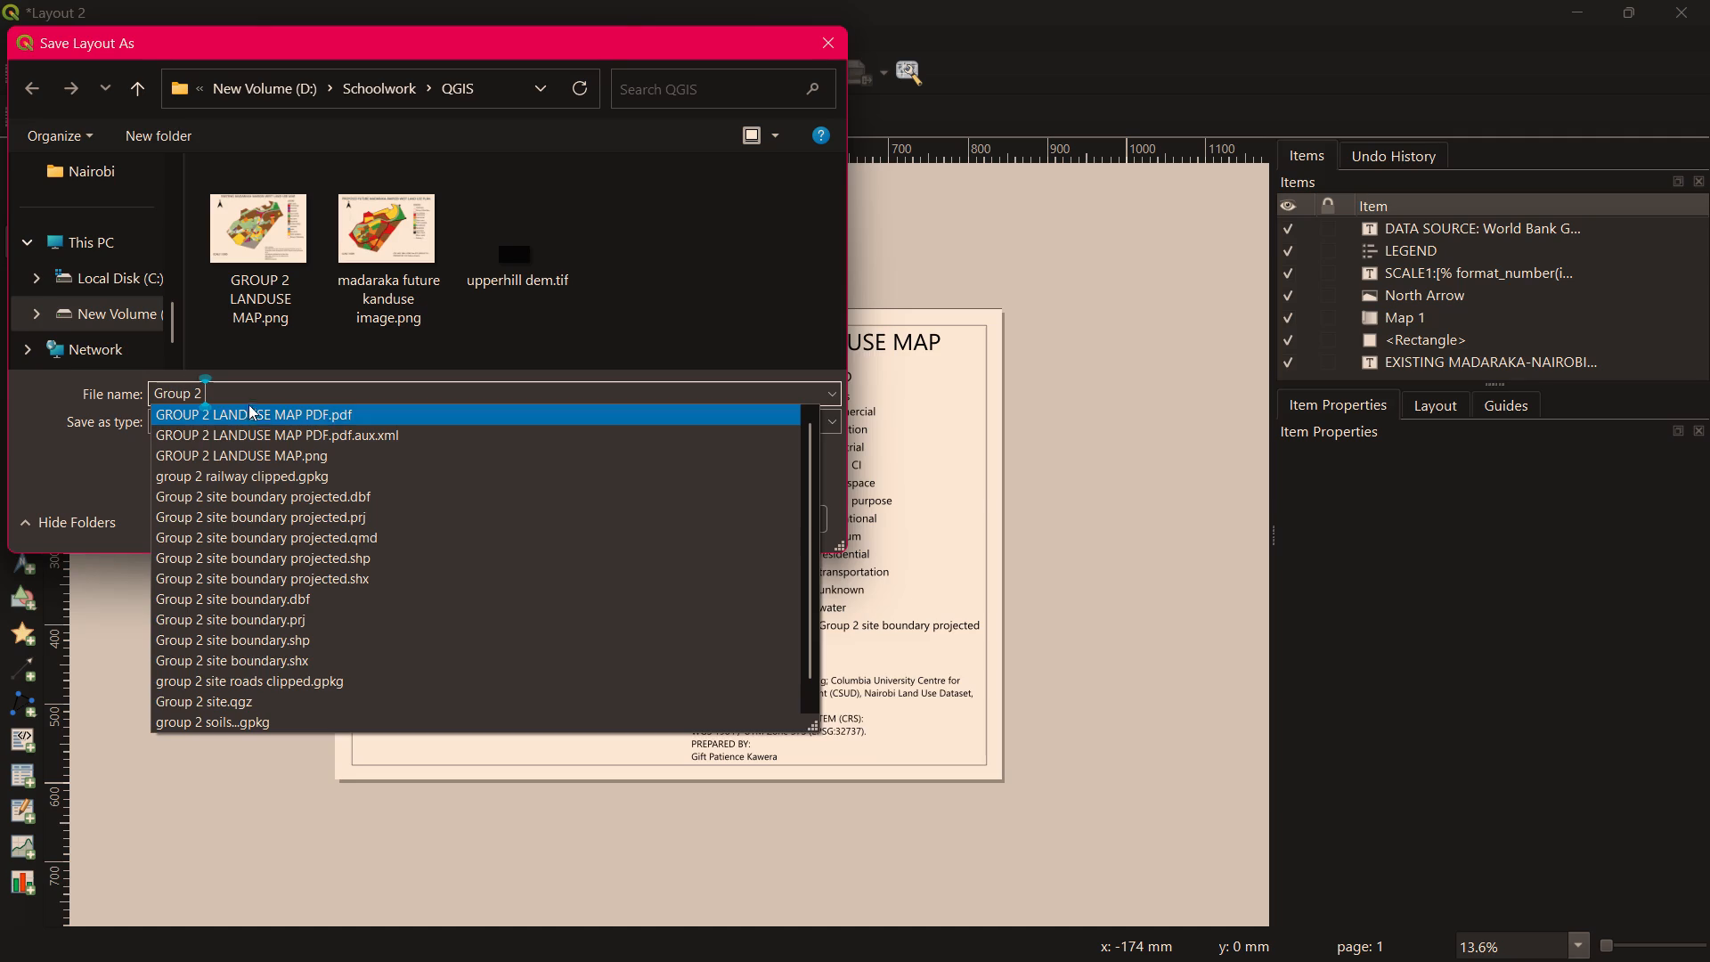
{"action": "left_click", "coordinate": [265, 449]}
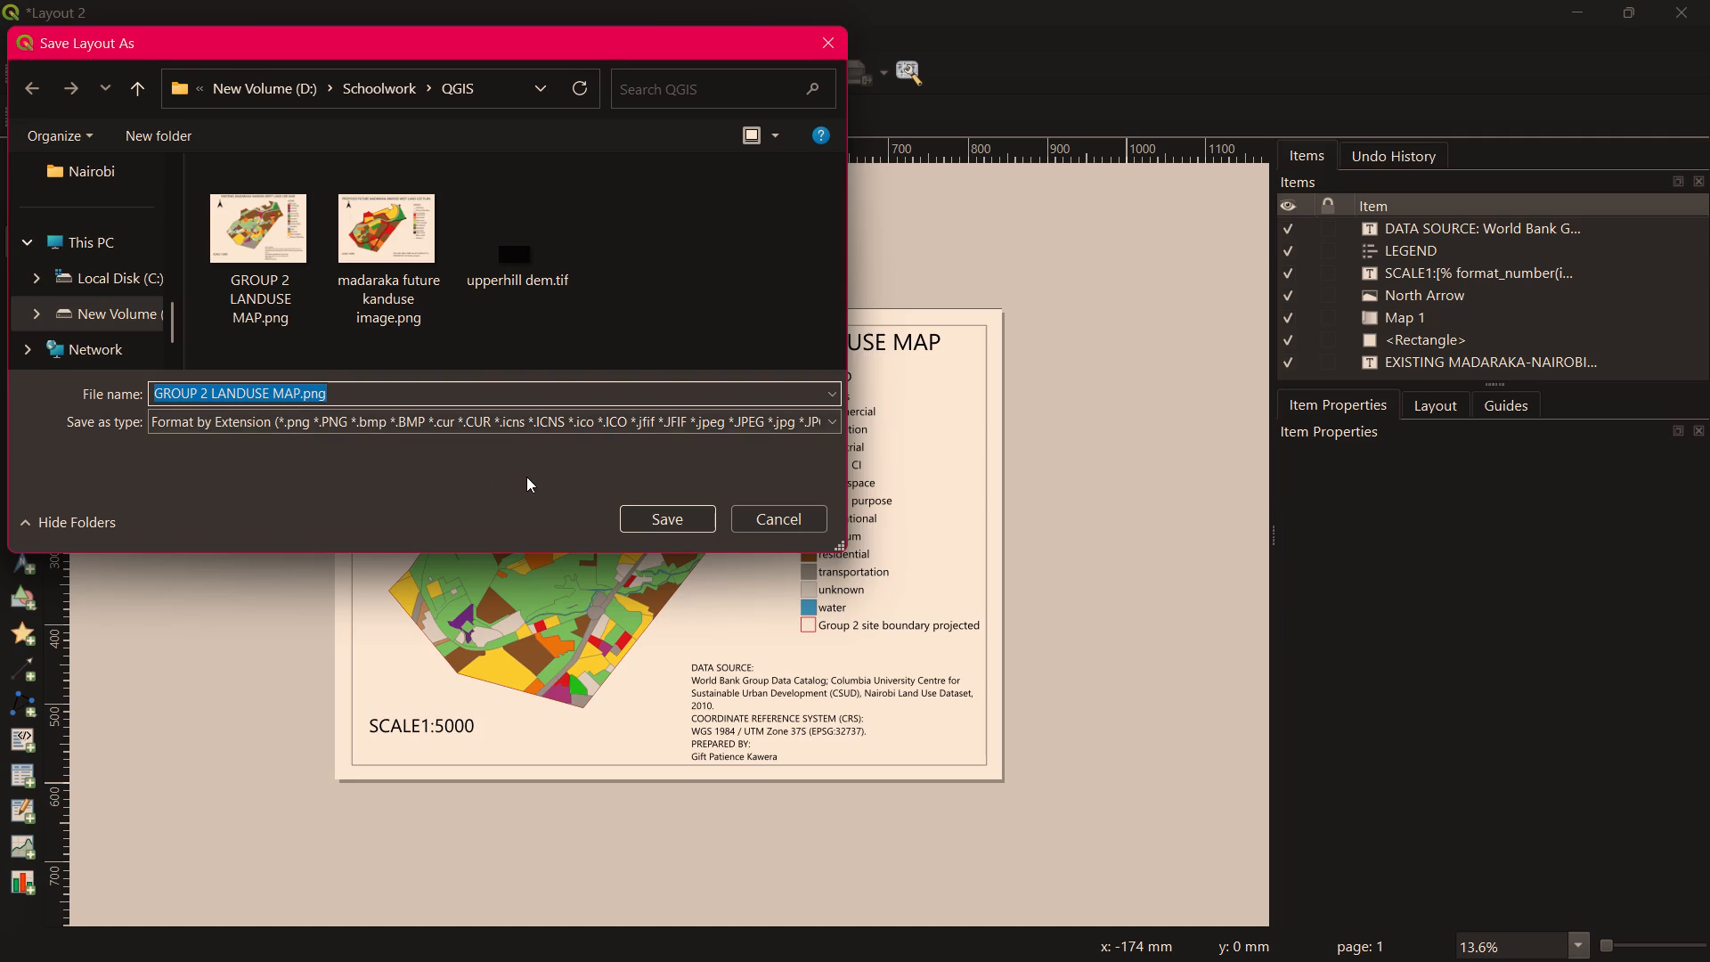
{"action": "left_click", "coordinate": [643, 511]}
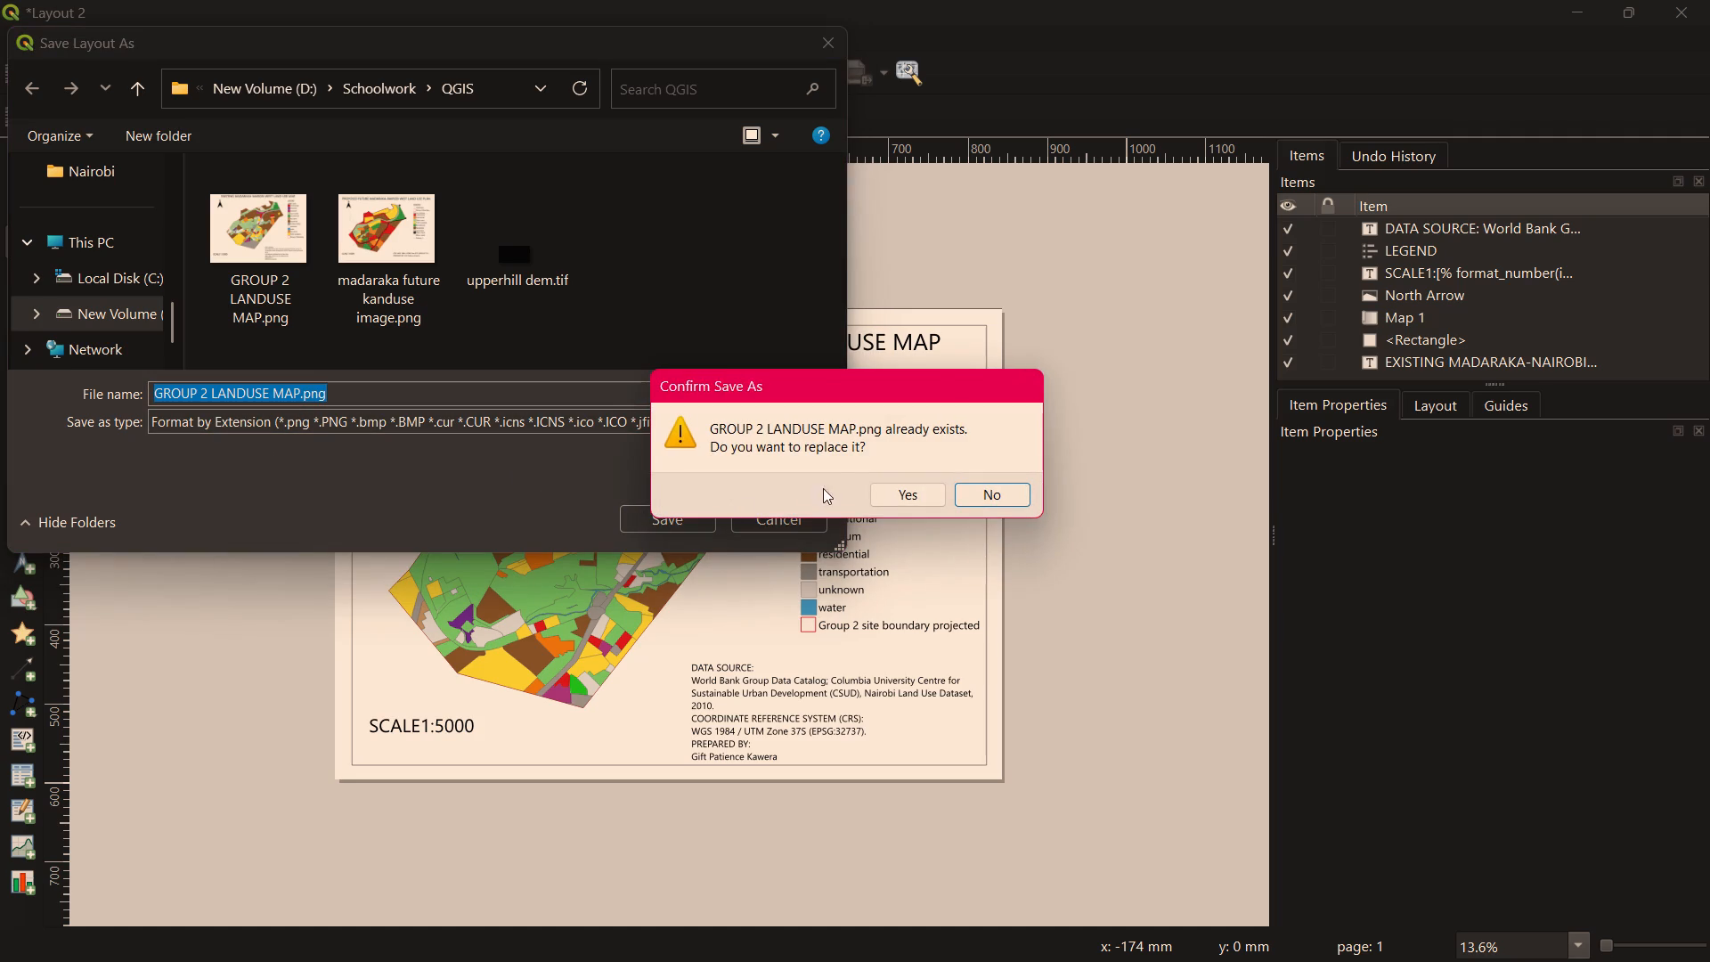
{"action": "left_click", "coordinate": [904, 495]}
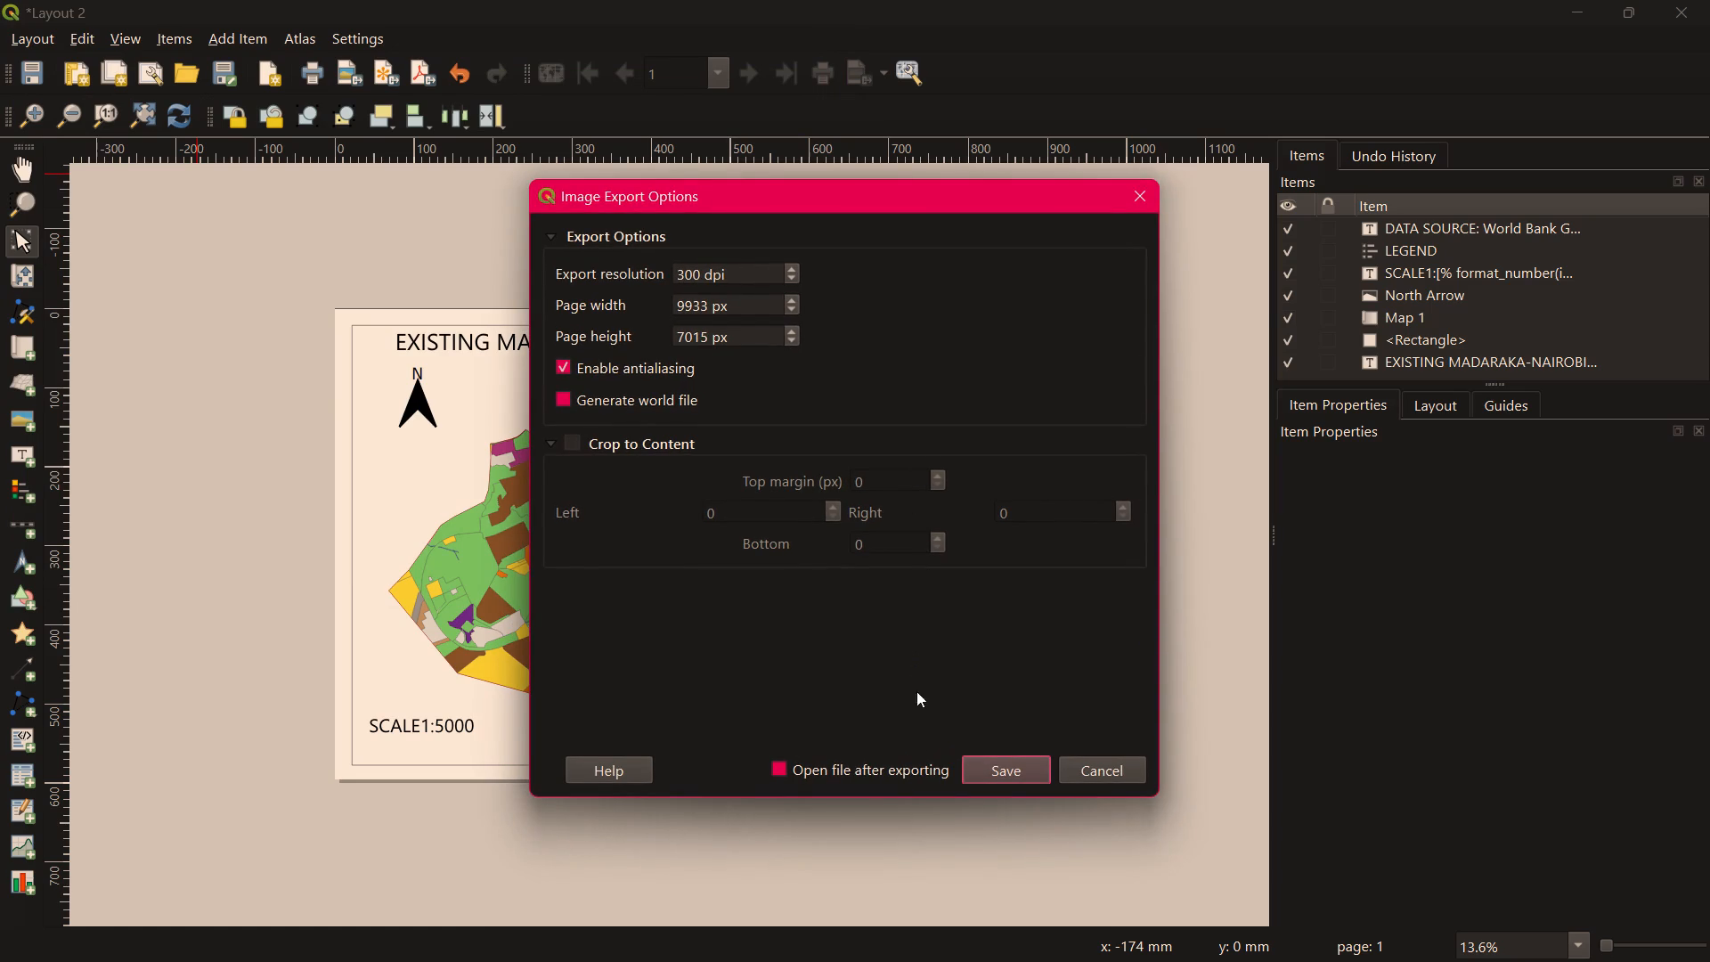
{"action": "left_click", "coordinate": [1002, 760]}
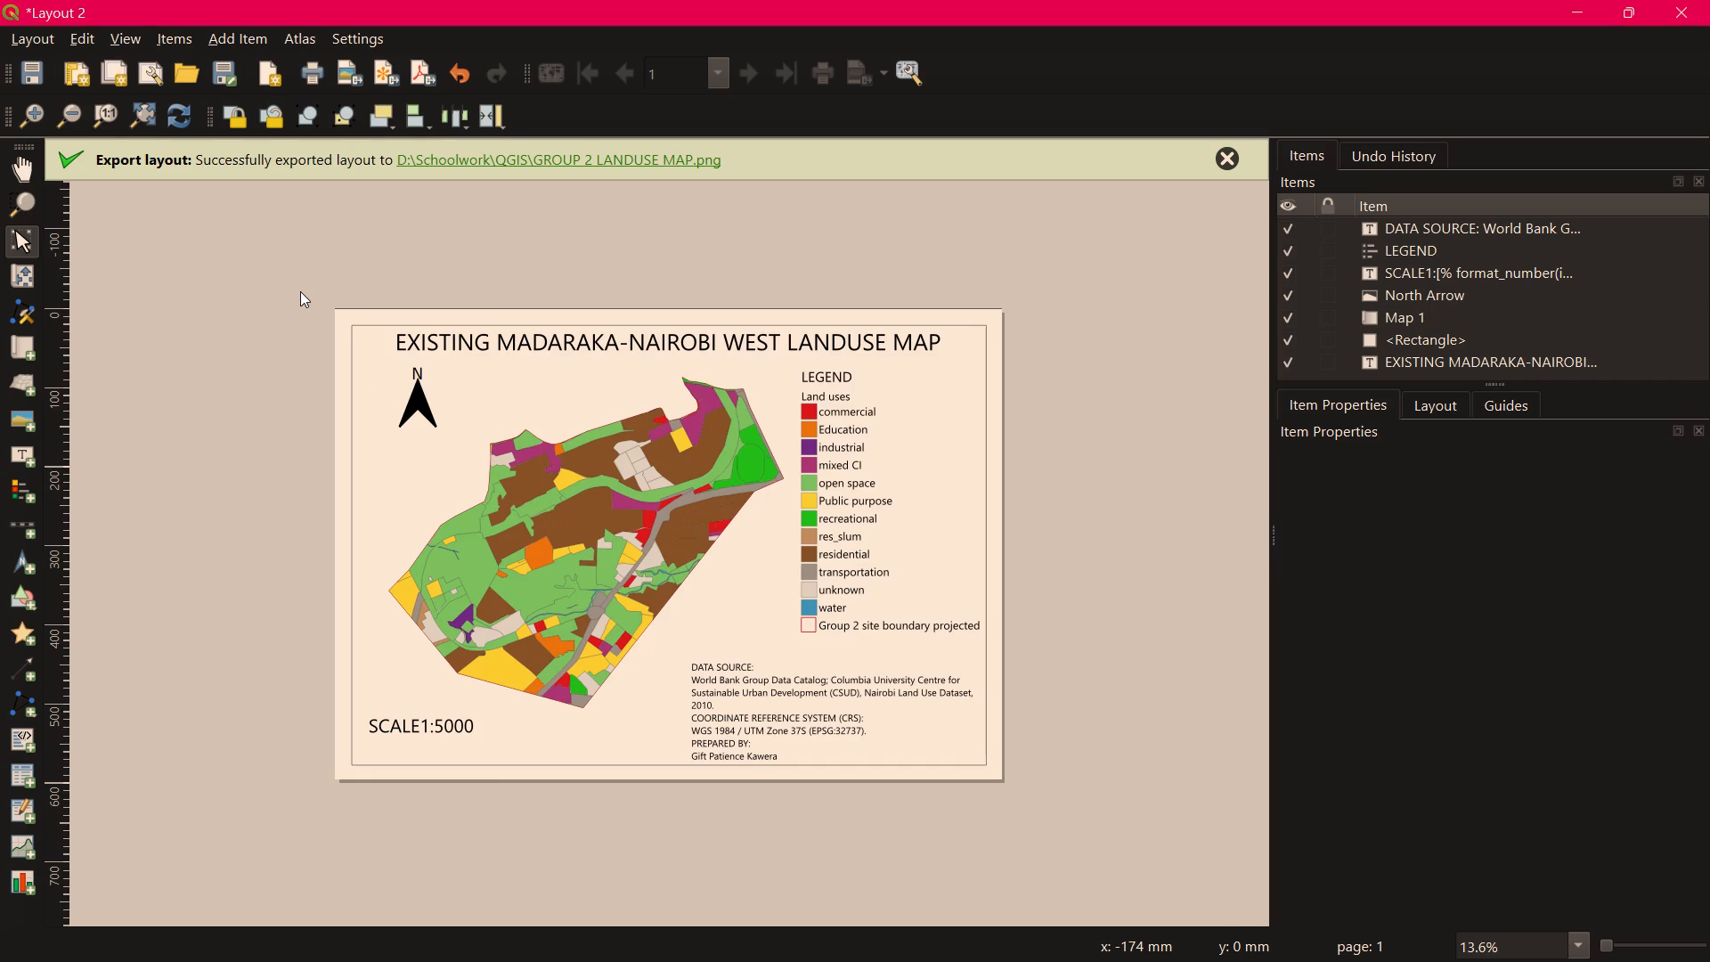
Start exporting the layout as a PDF.
{"action": "left_click", "coordinate": [30, 30]}
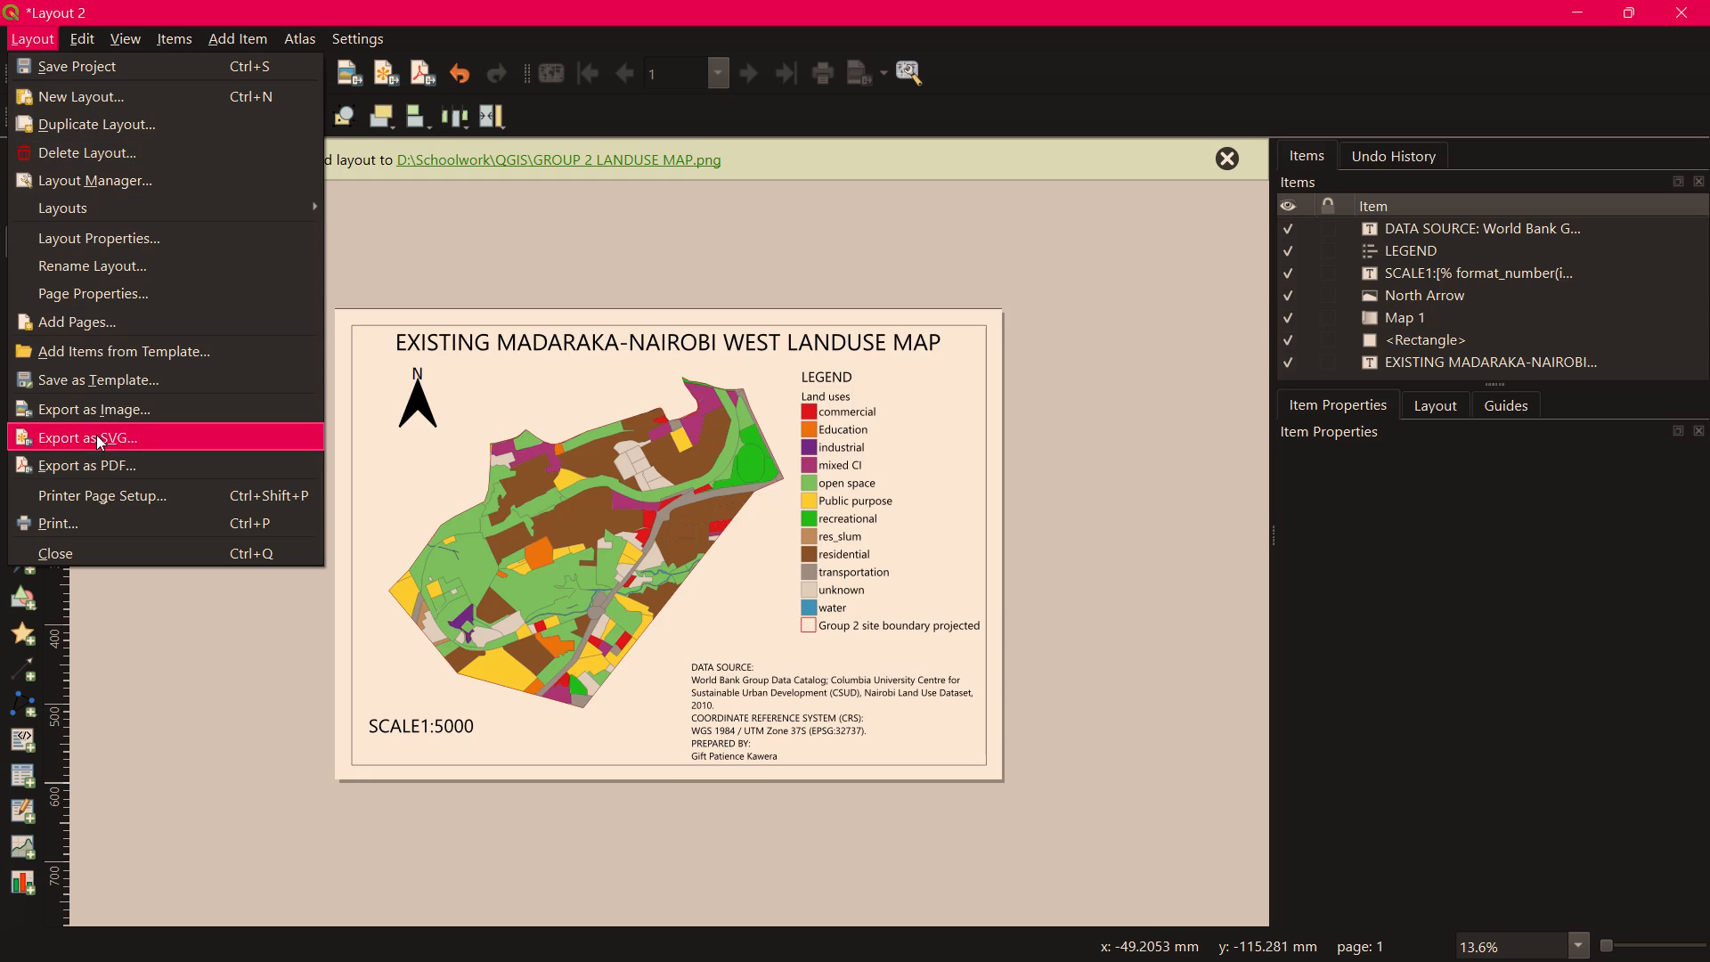
Export the layout as a PDF with the current export options, replacing GROUP 2 LANDUSE MAP PDF.pdf in the QGIS folder, and dismiss the export notifications.
{"action": "left_click", "coordinate": [139, 461]}
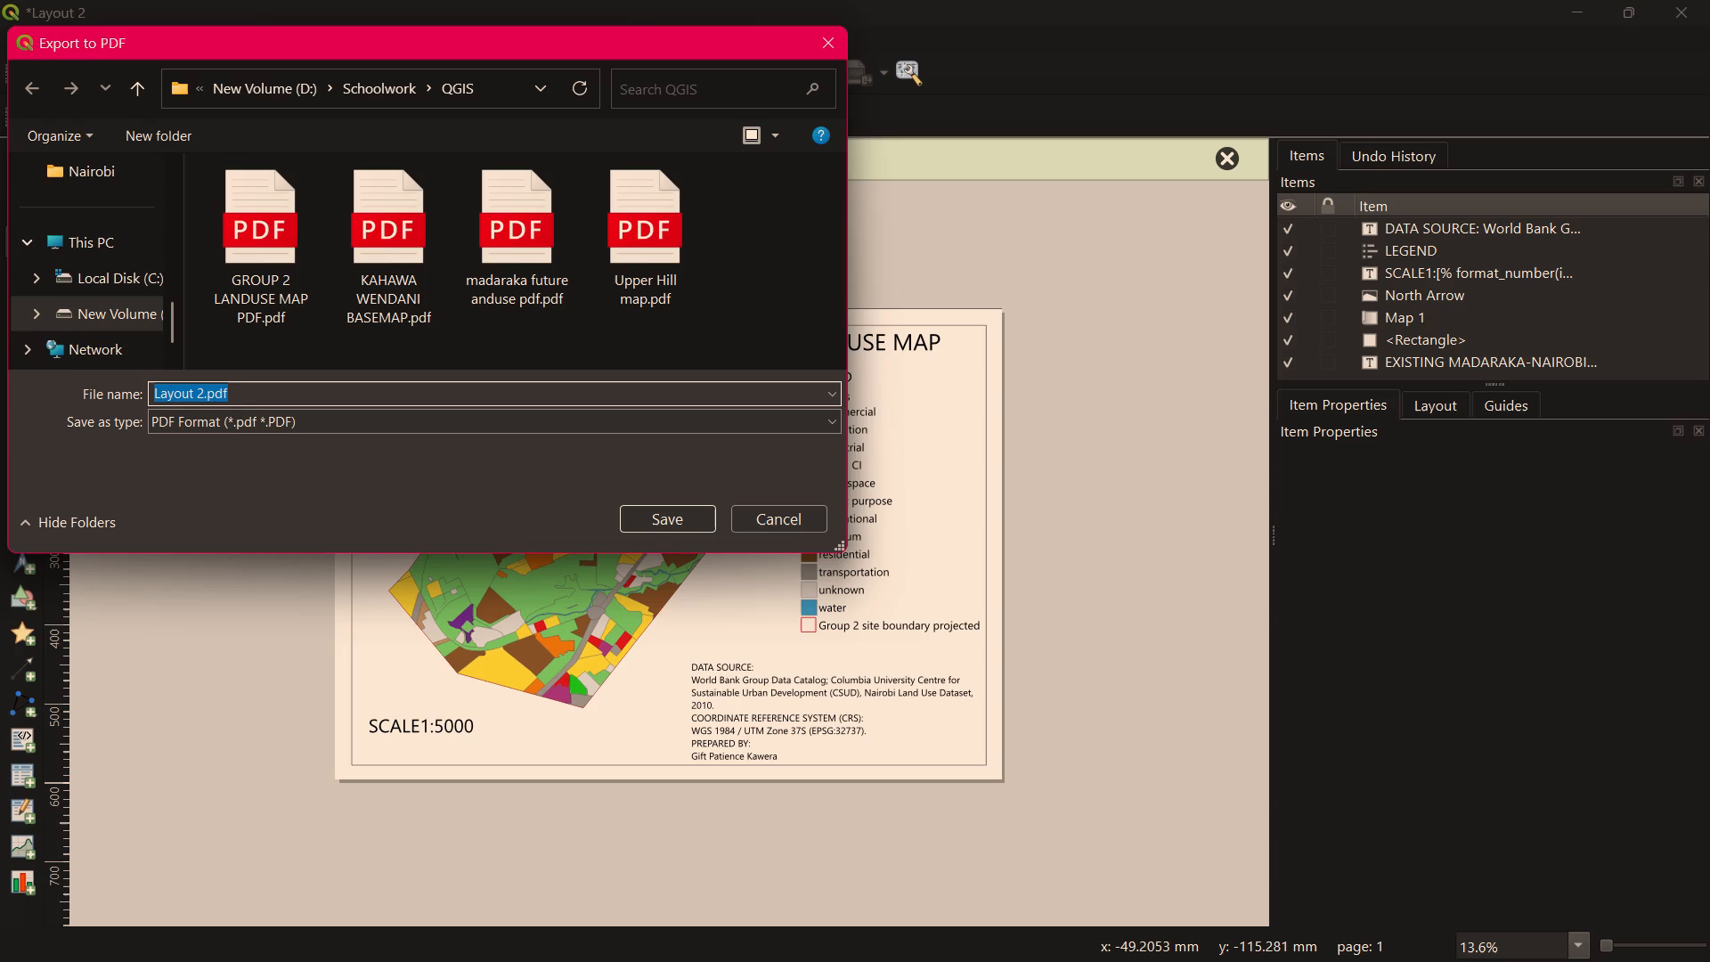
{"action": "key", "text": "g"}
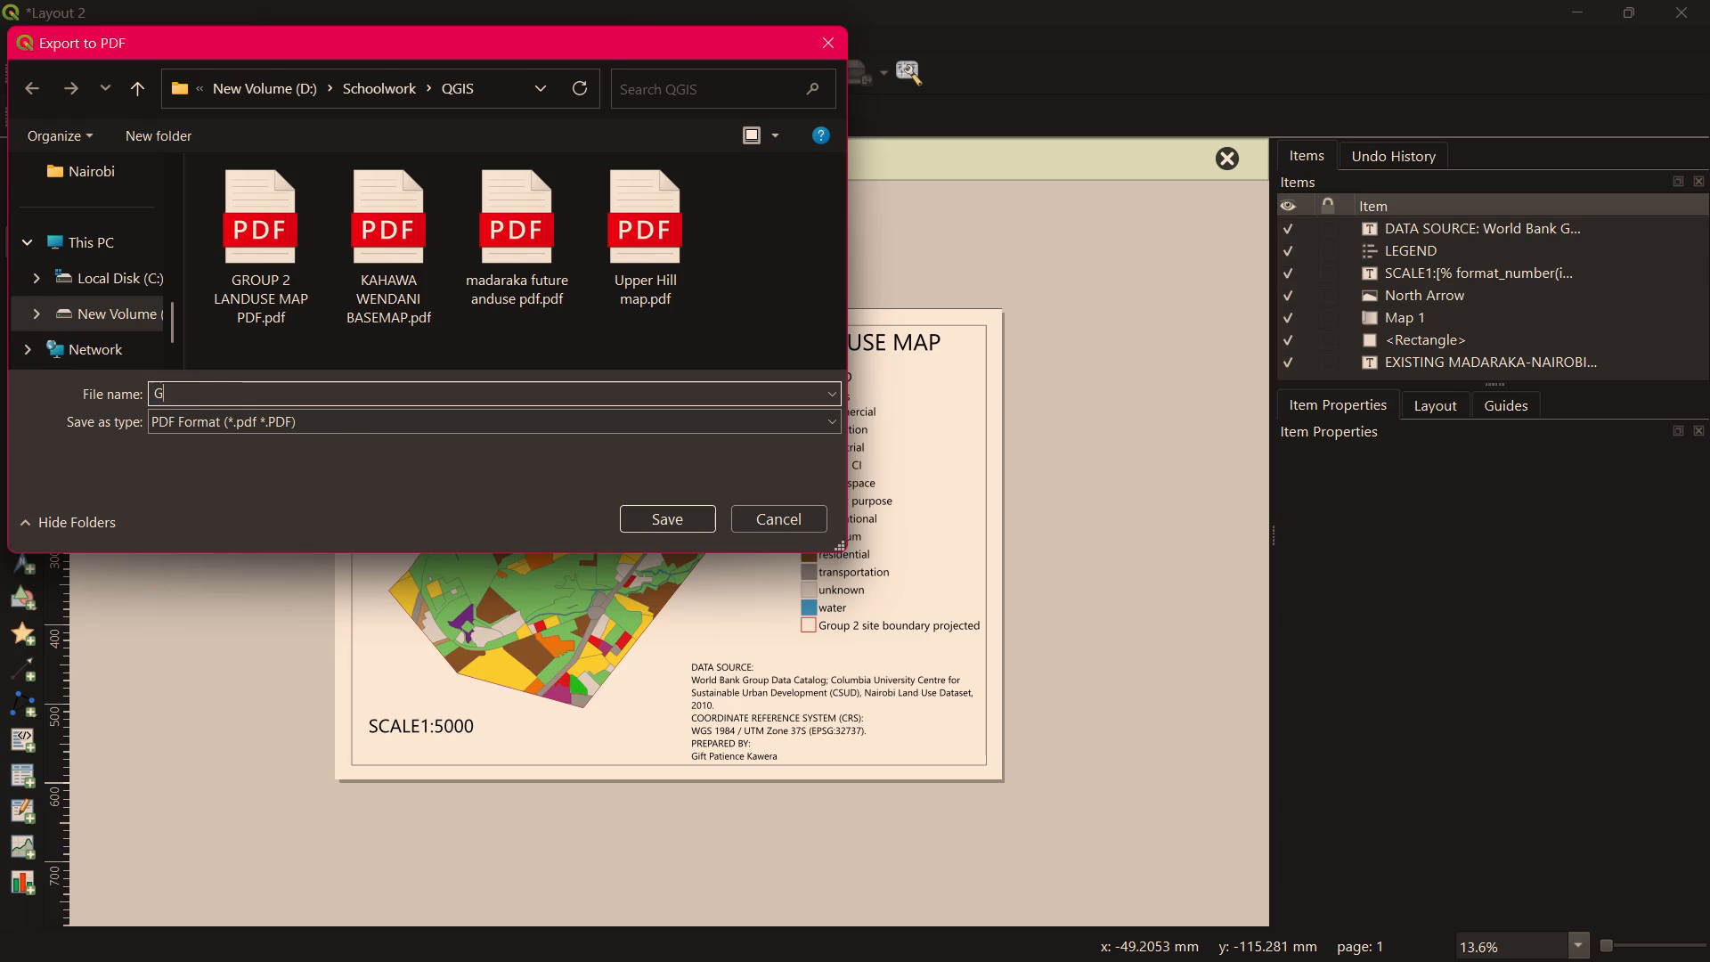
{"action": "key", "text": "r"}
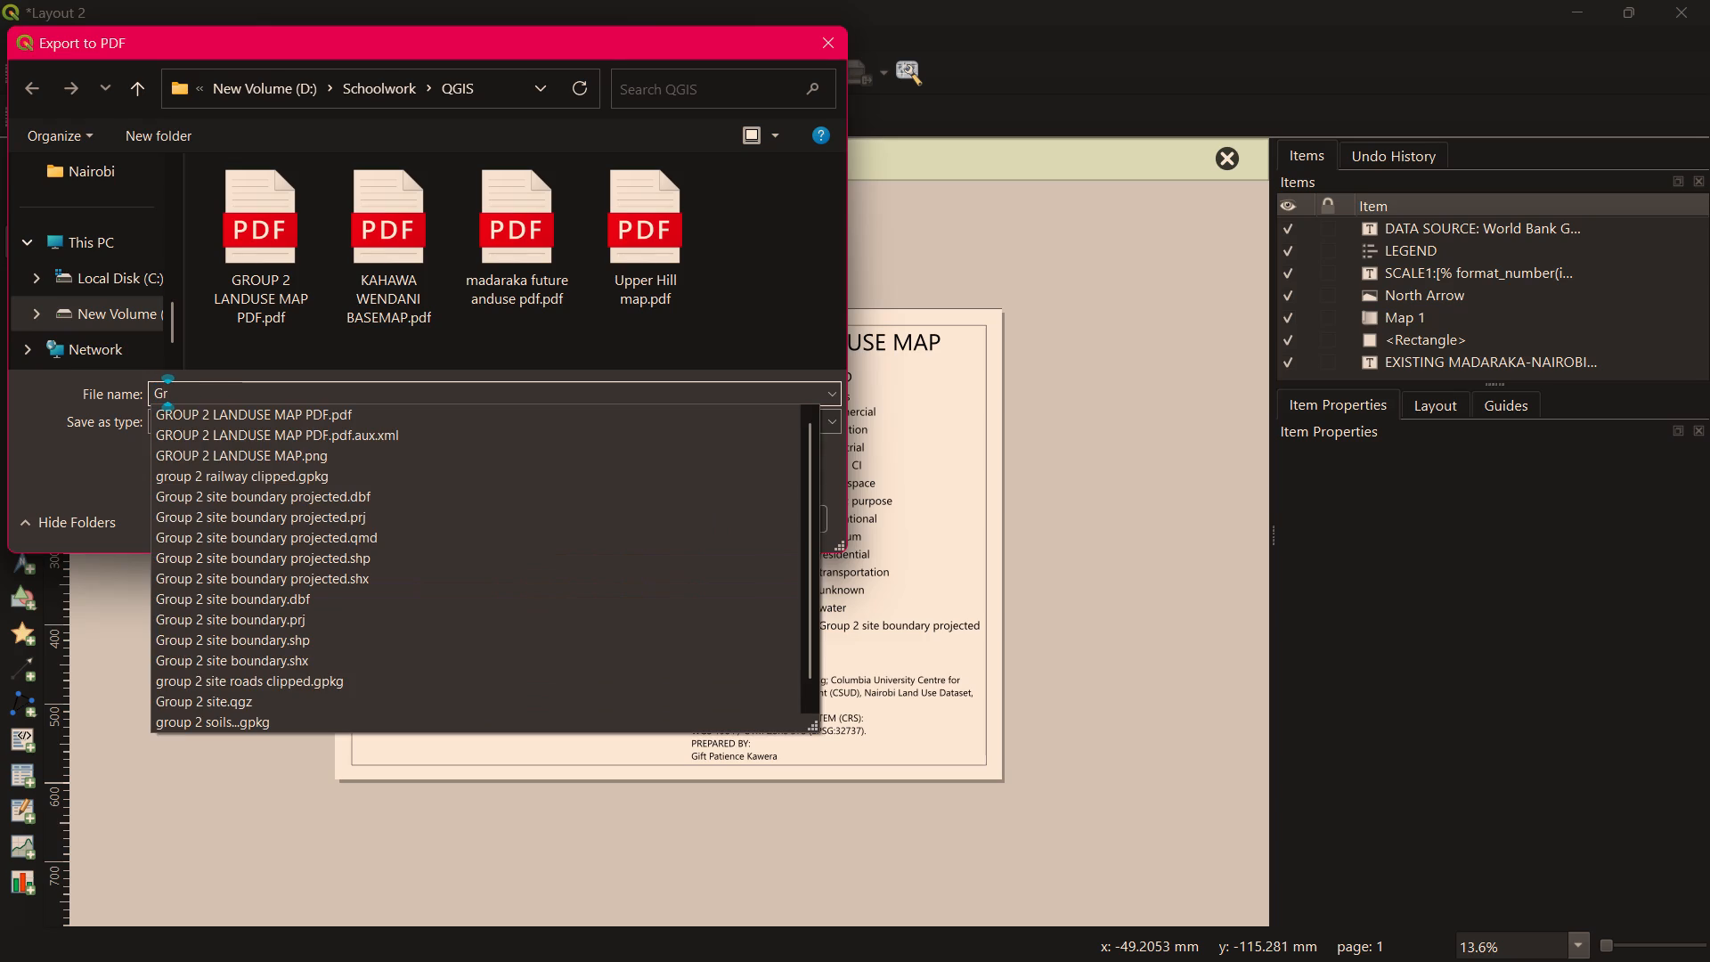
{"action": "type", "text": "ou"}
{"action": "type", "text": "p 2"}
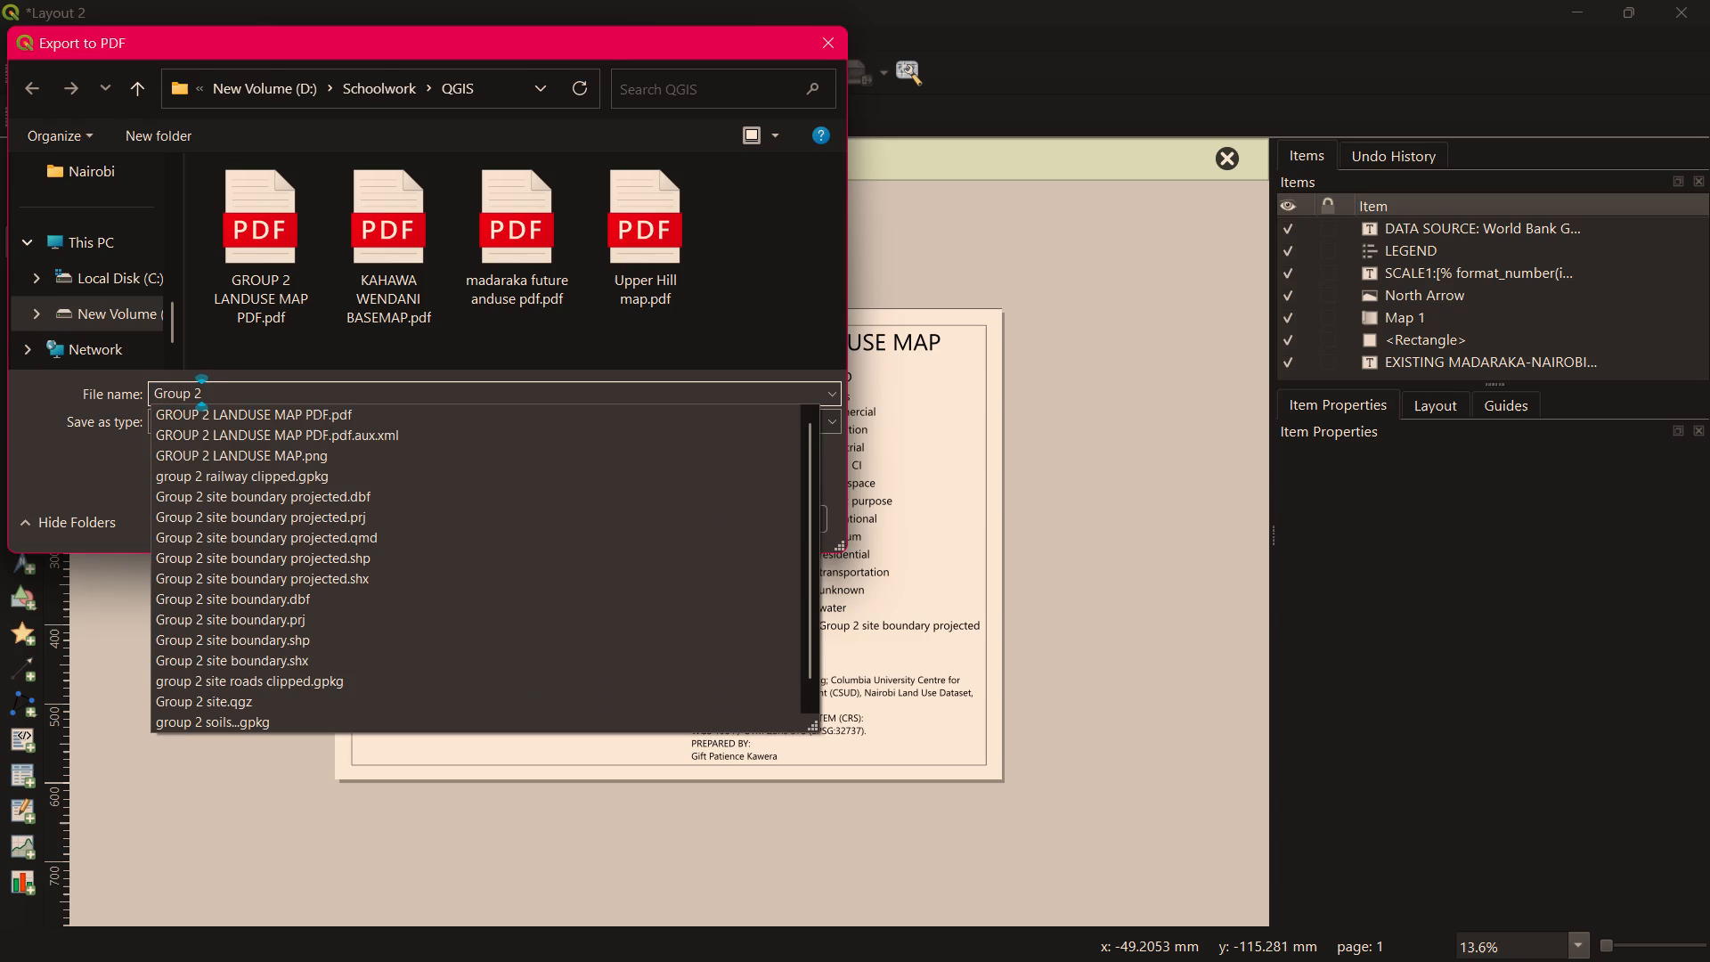
{"action": "left_click", "coordinate": [258, 417]}
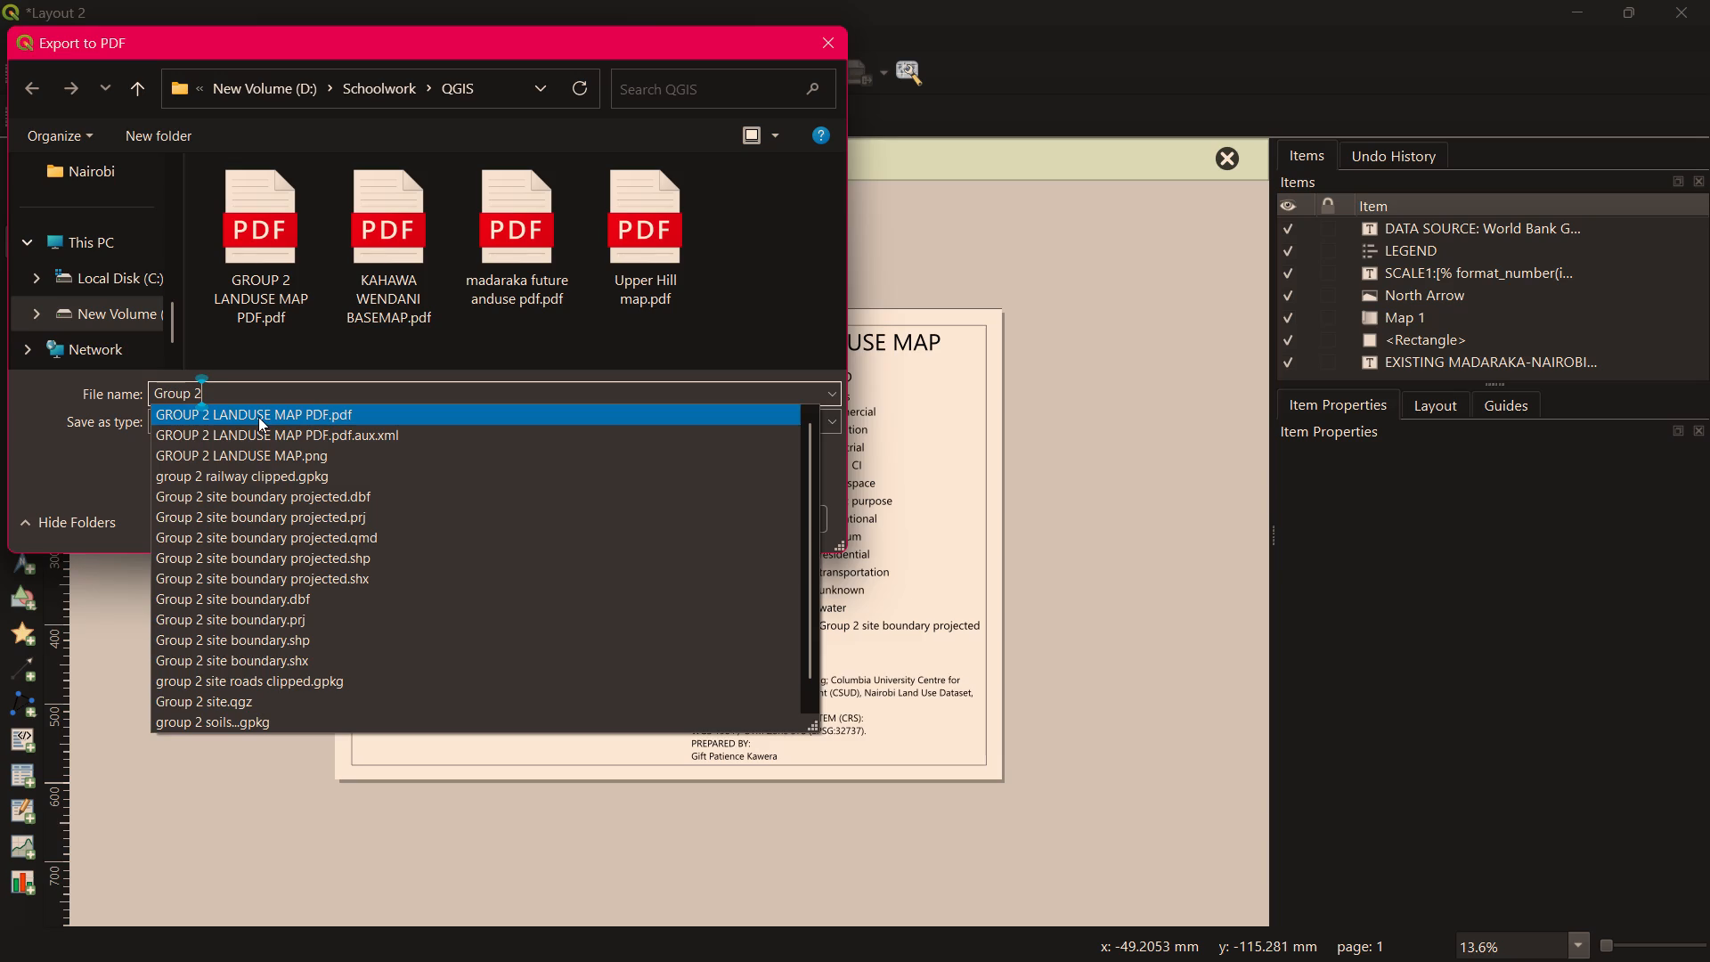
{"action": "left_click", "coordinate": [668, 521]}
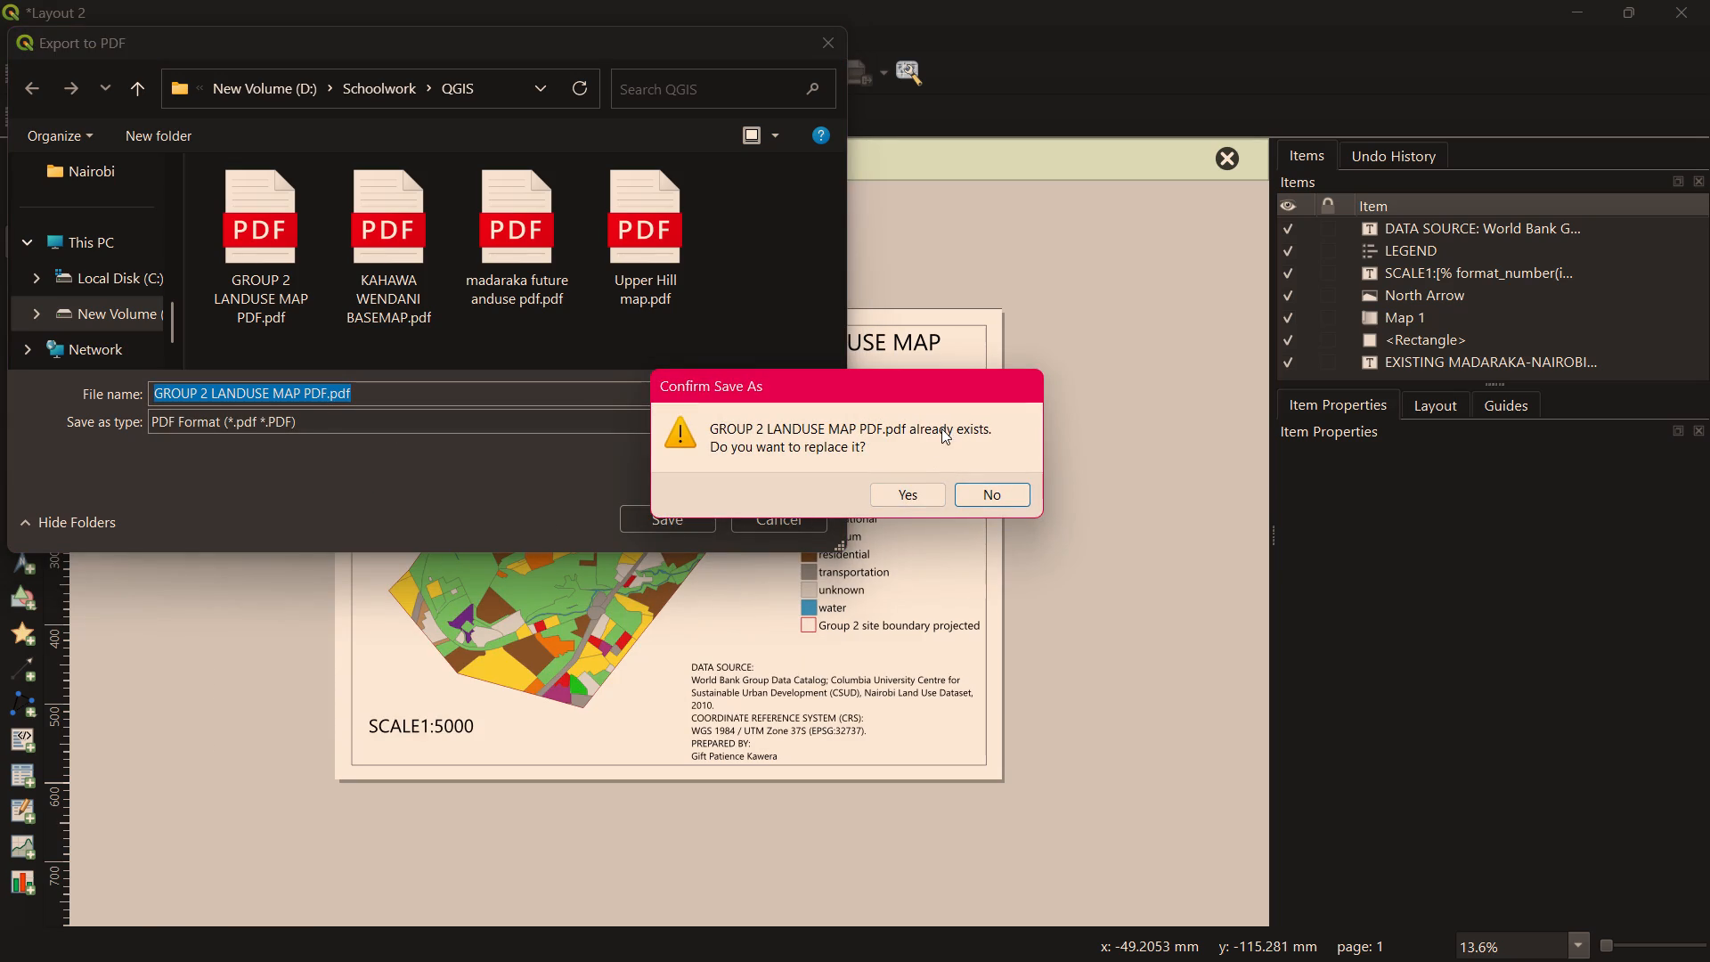
{"action": "left_click", "coordinate": [925, 493]}
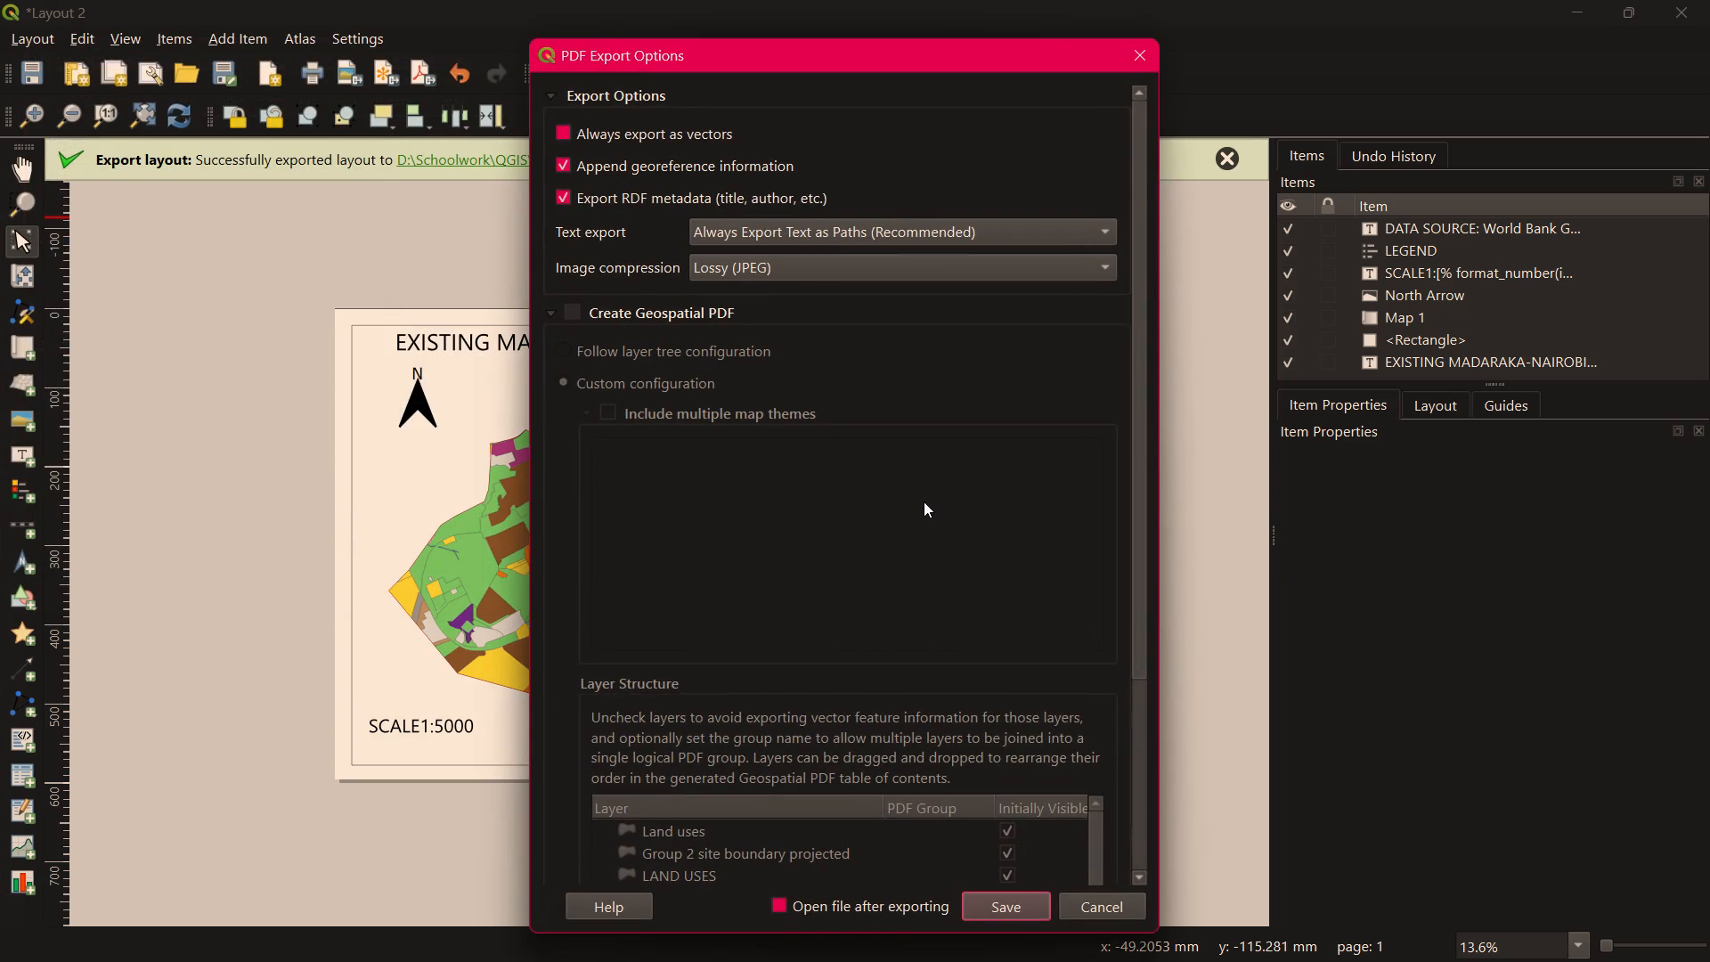
{"action": "left_click", "coordinate": [1017, 913]}
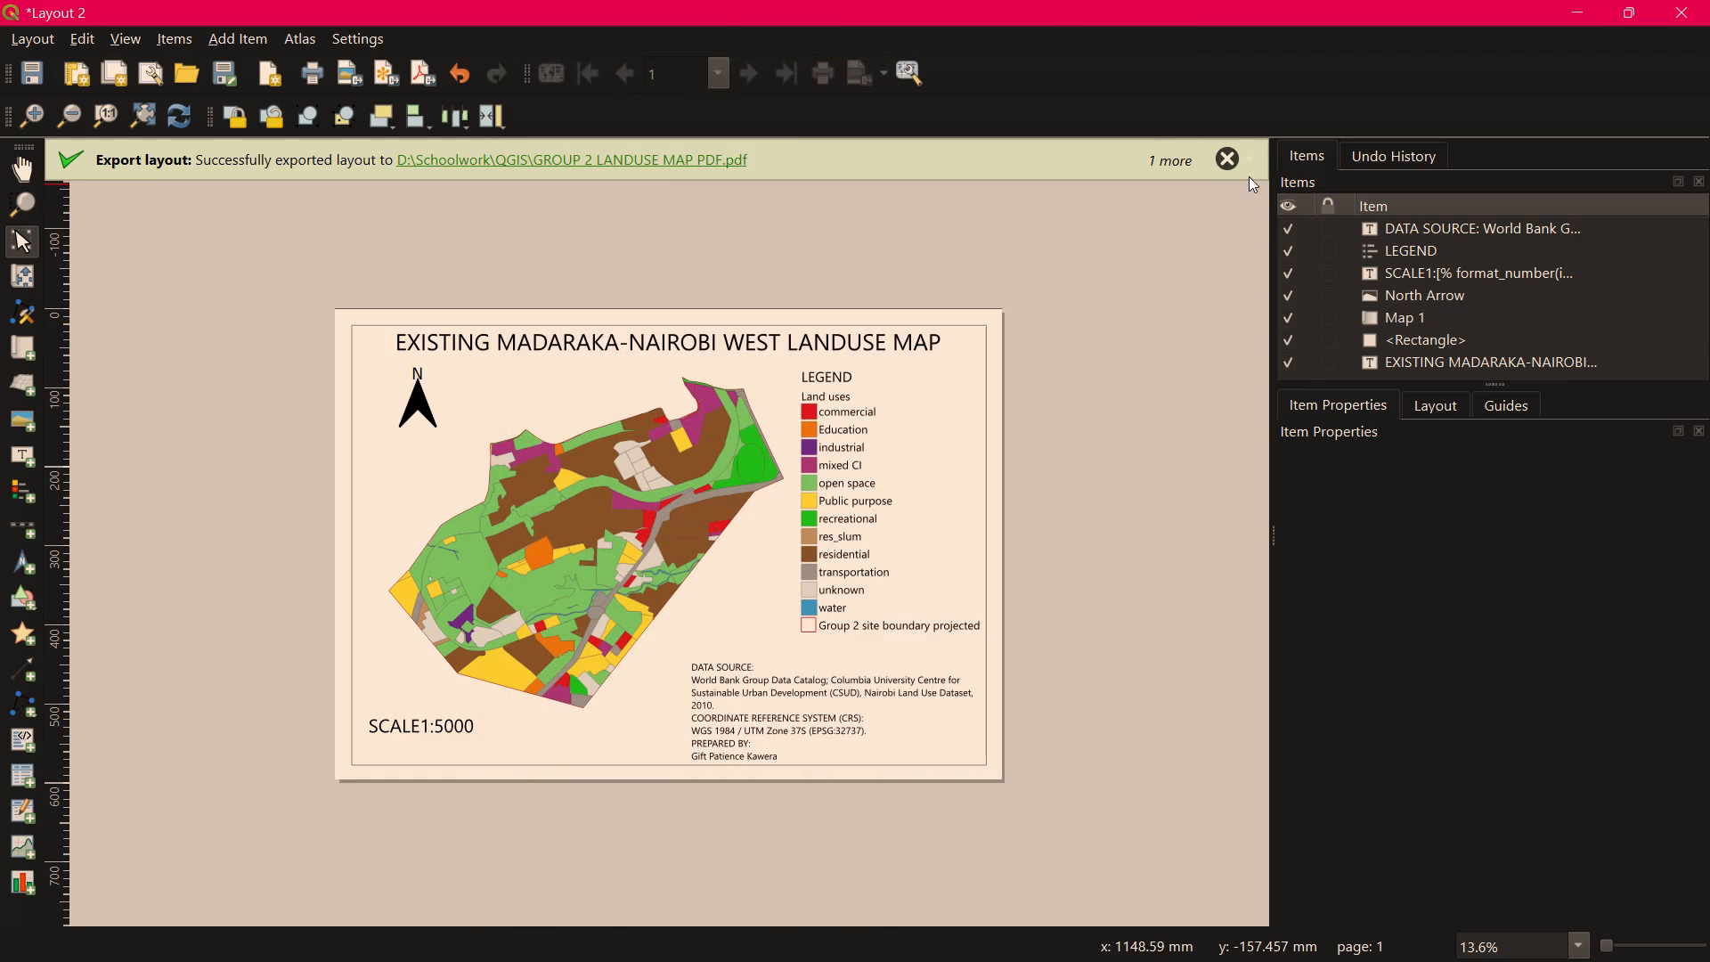
{"action": "left_click", "coordinate": [1231, 150]}
{"action": "left_click", "coordinate": [1231, 150]}
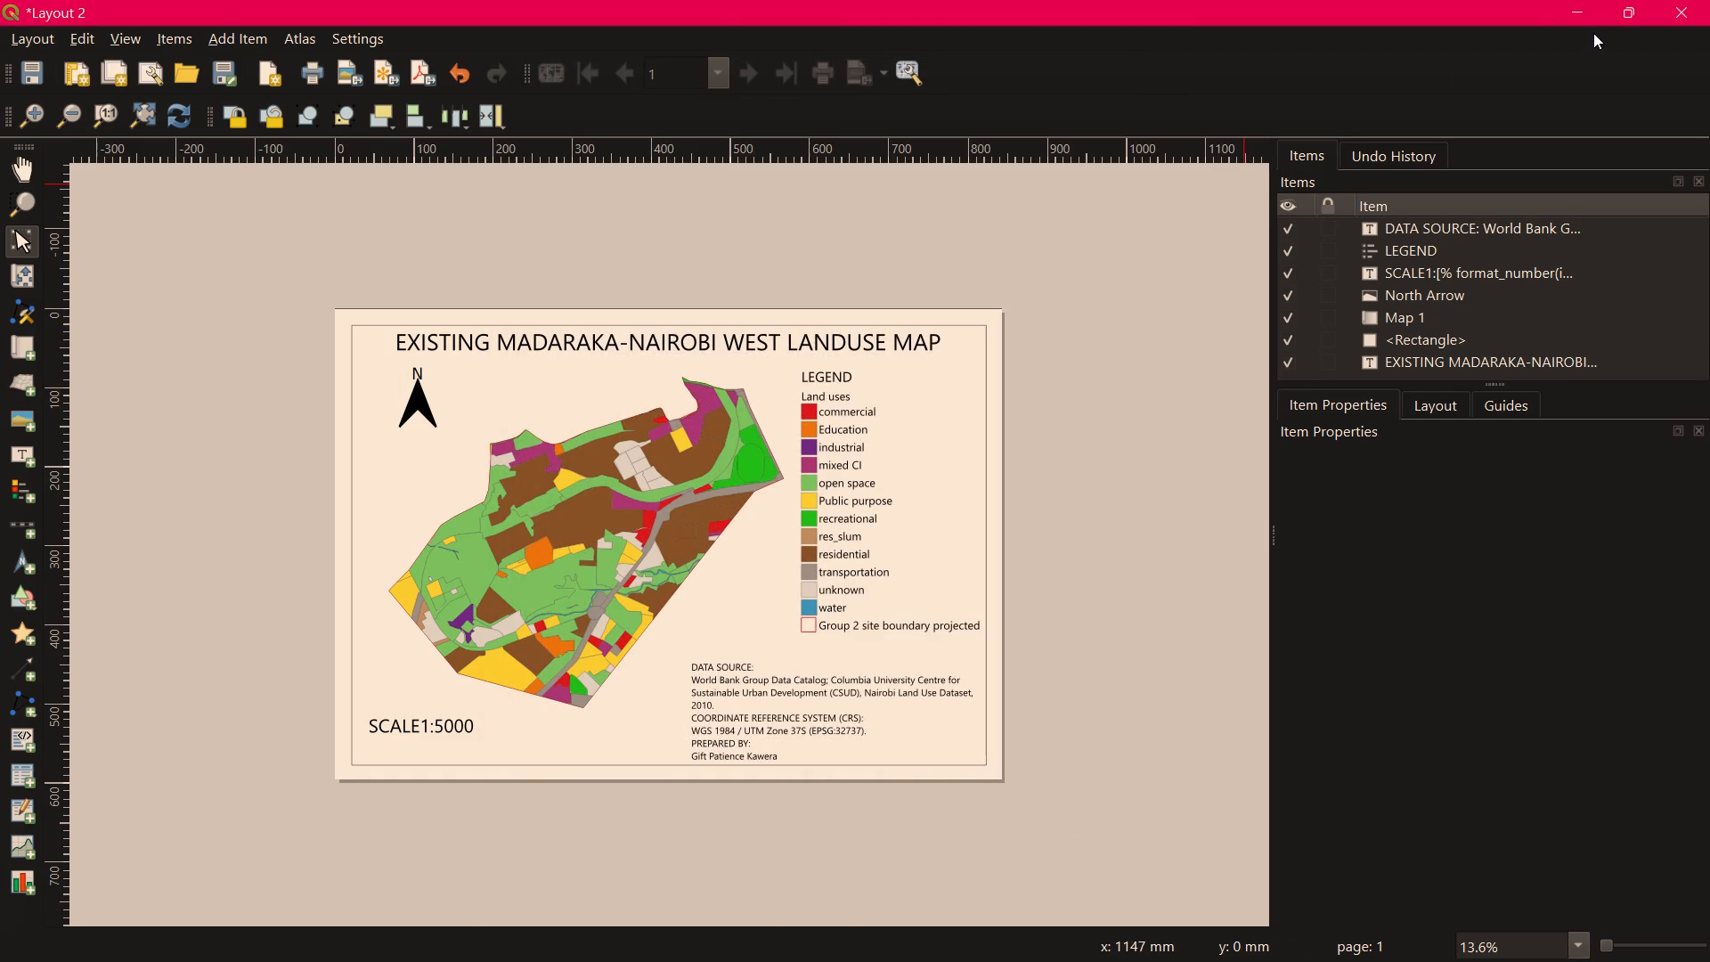